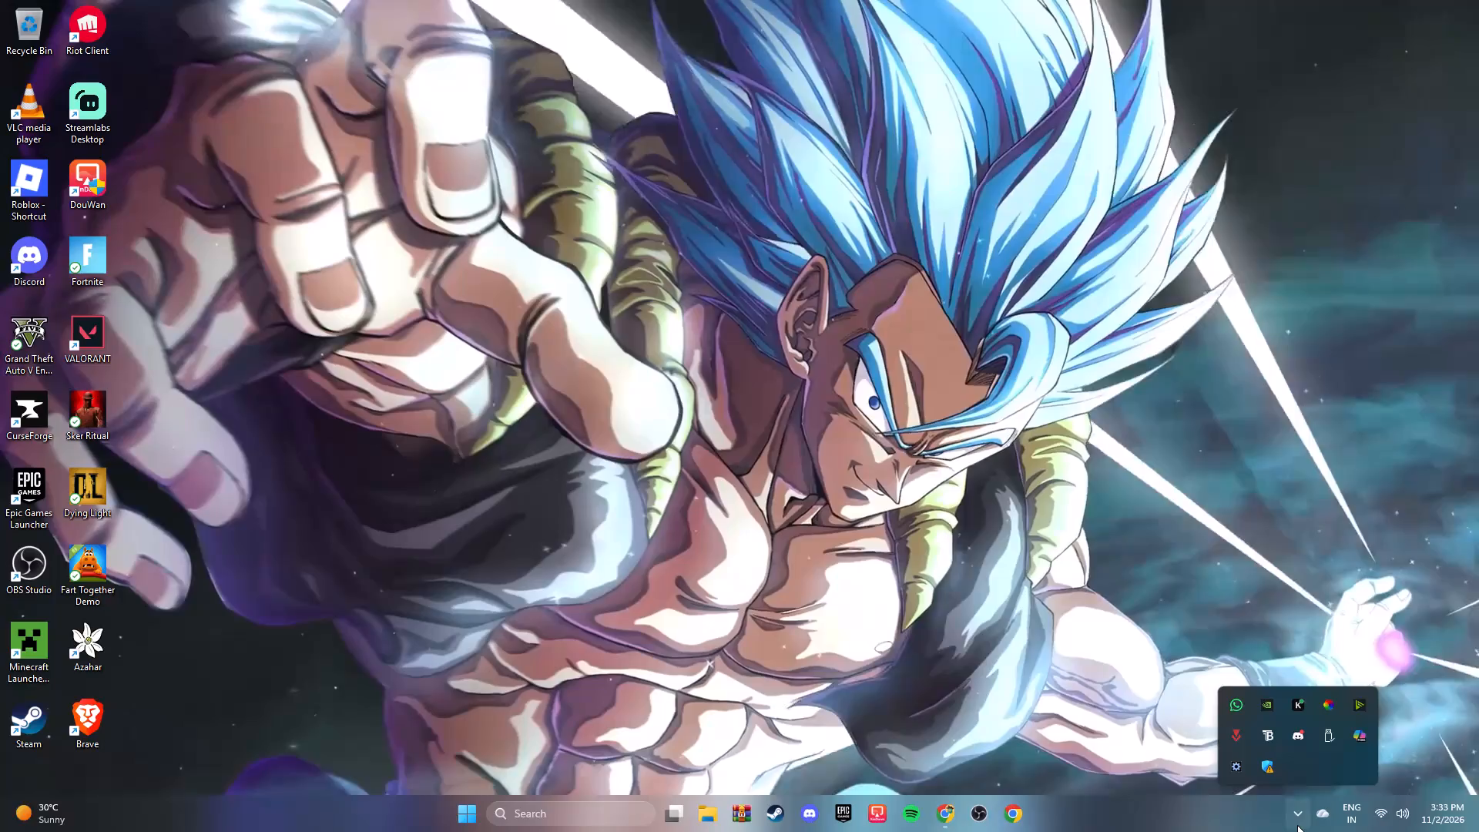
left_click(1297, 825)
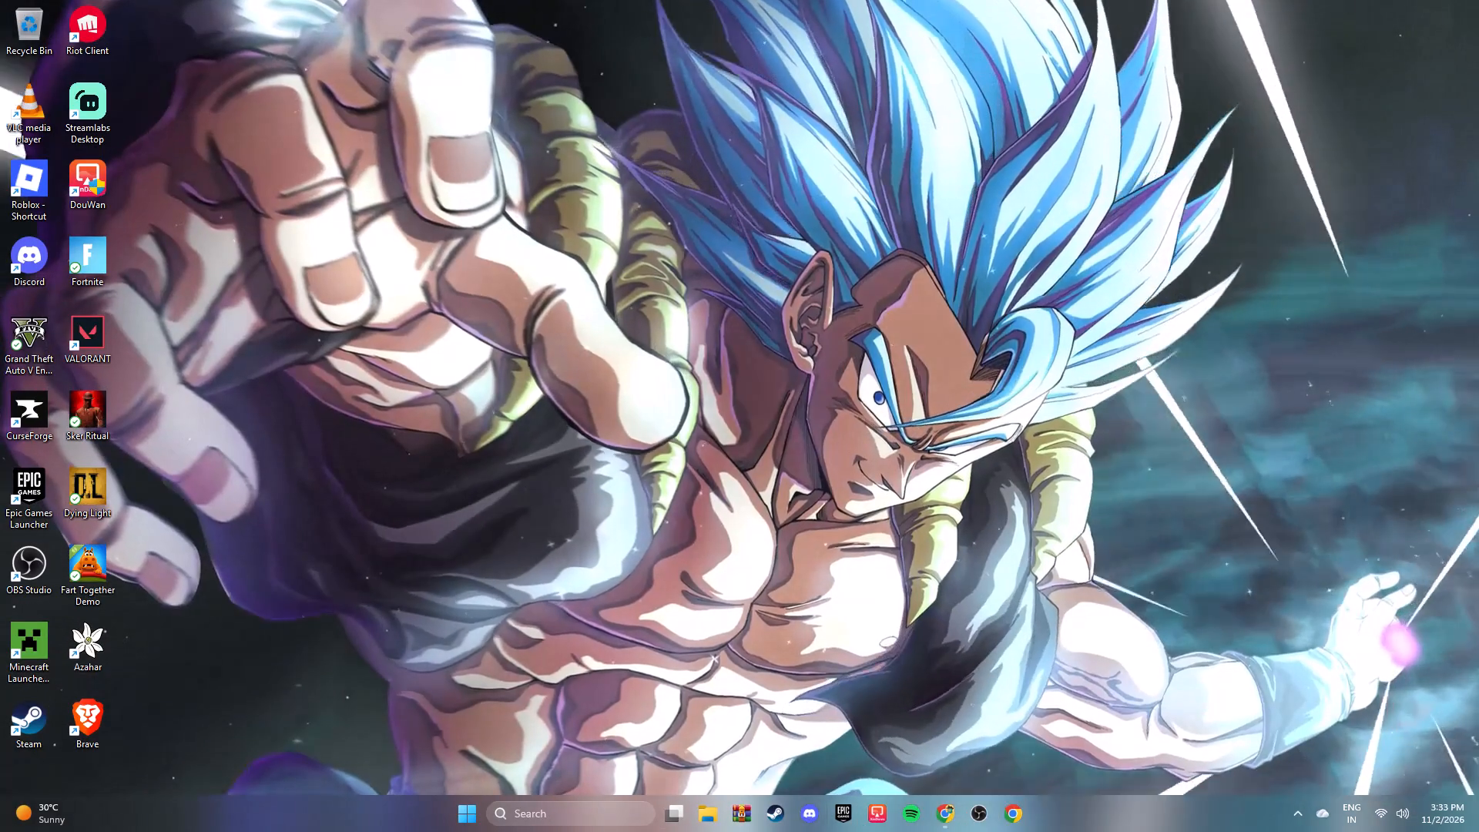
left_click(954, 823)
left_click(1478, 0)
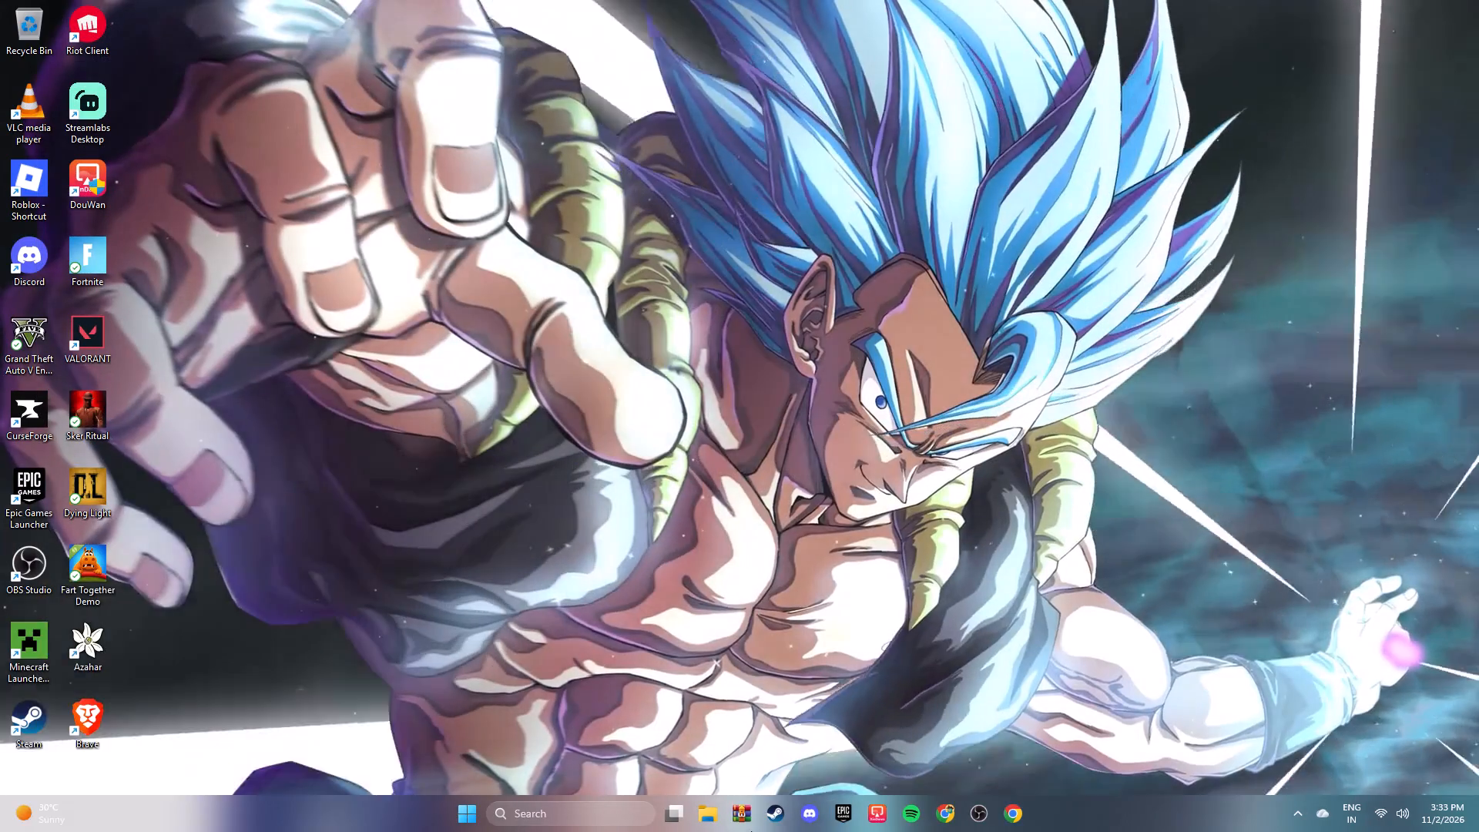
Launch Adobe Premiere Pro 2022.
left_click(468, 816)
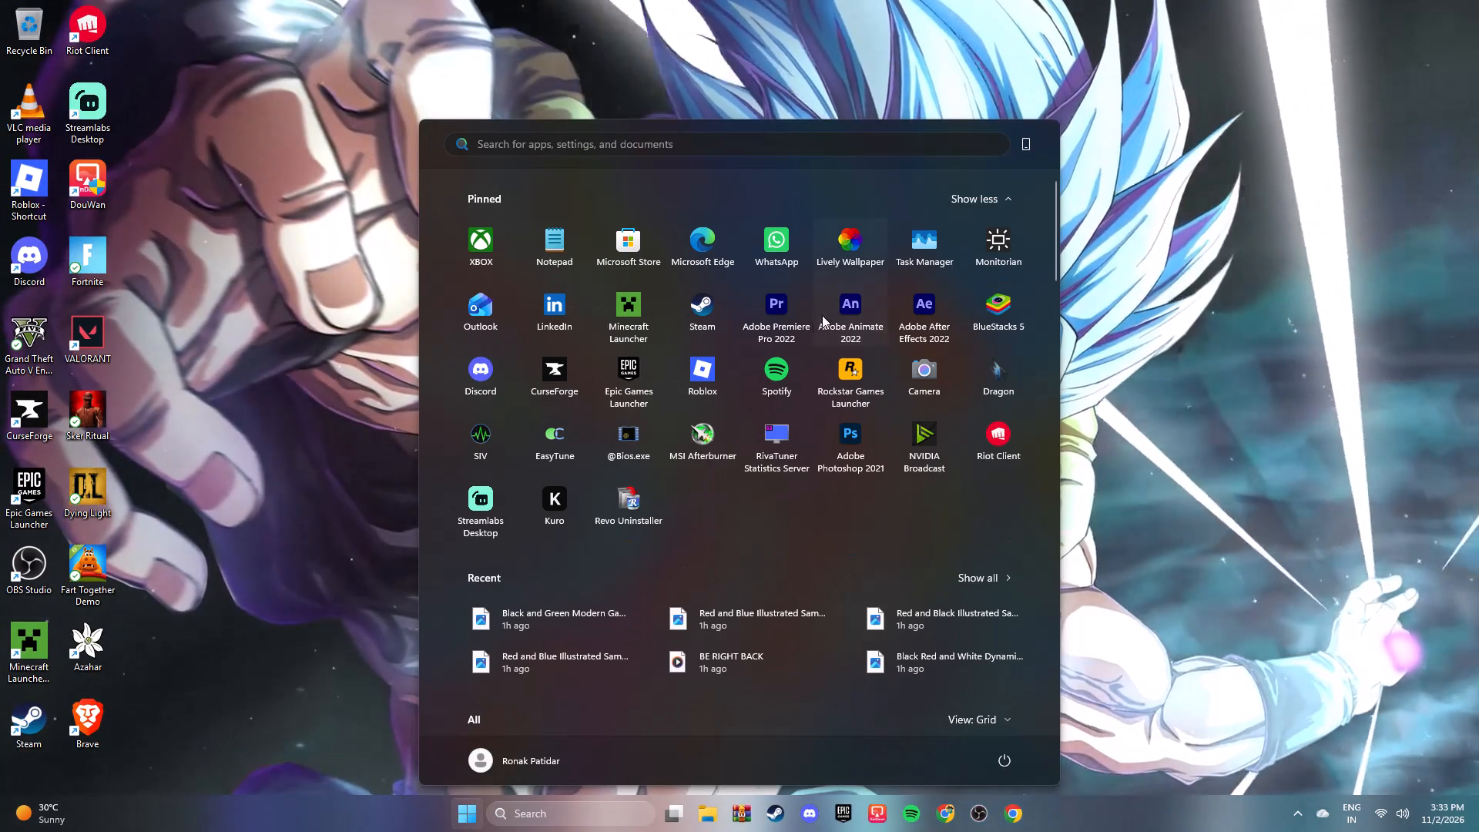
double_click(788, 312)
Open the obs gaming recording folder in File Explorer.
left_click(706, 816)
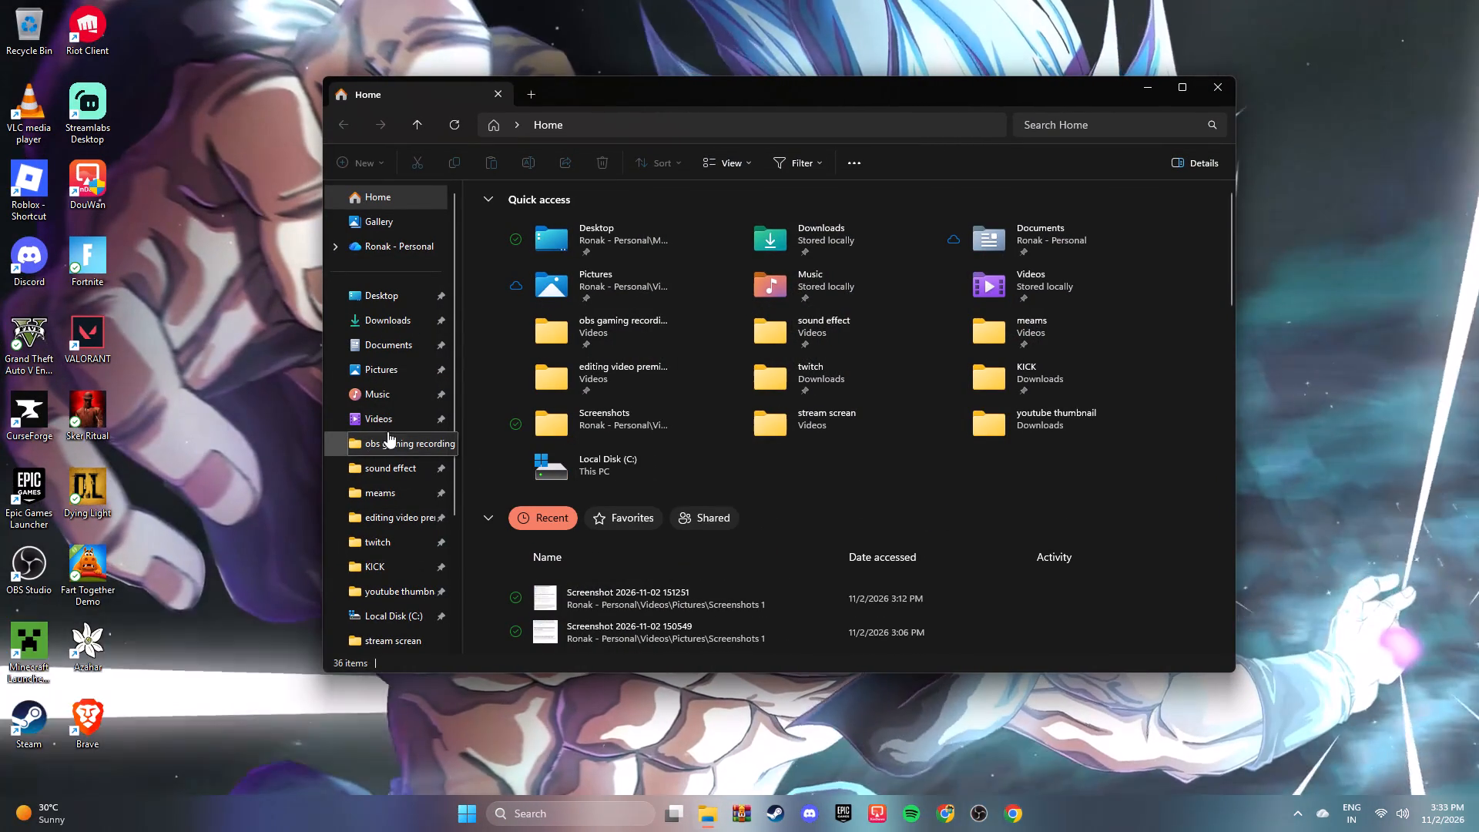
left_click(401, 441)
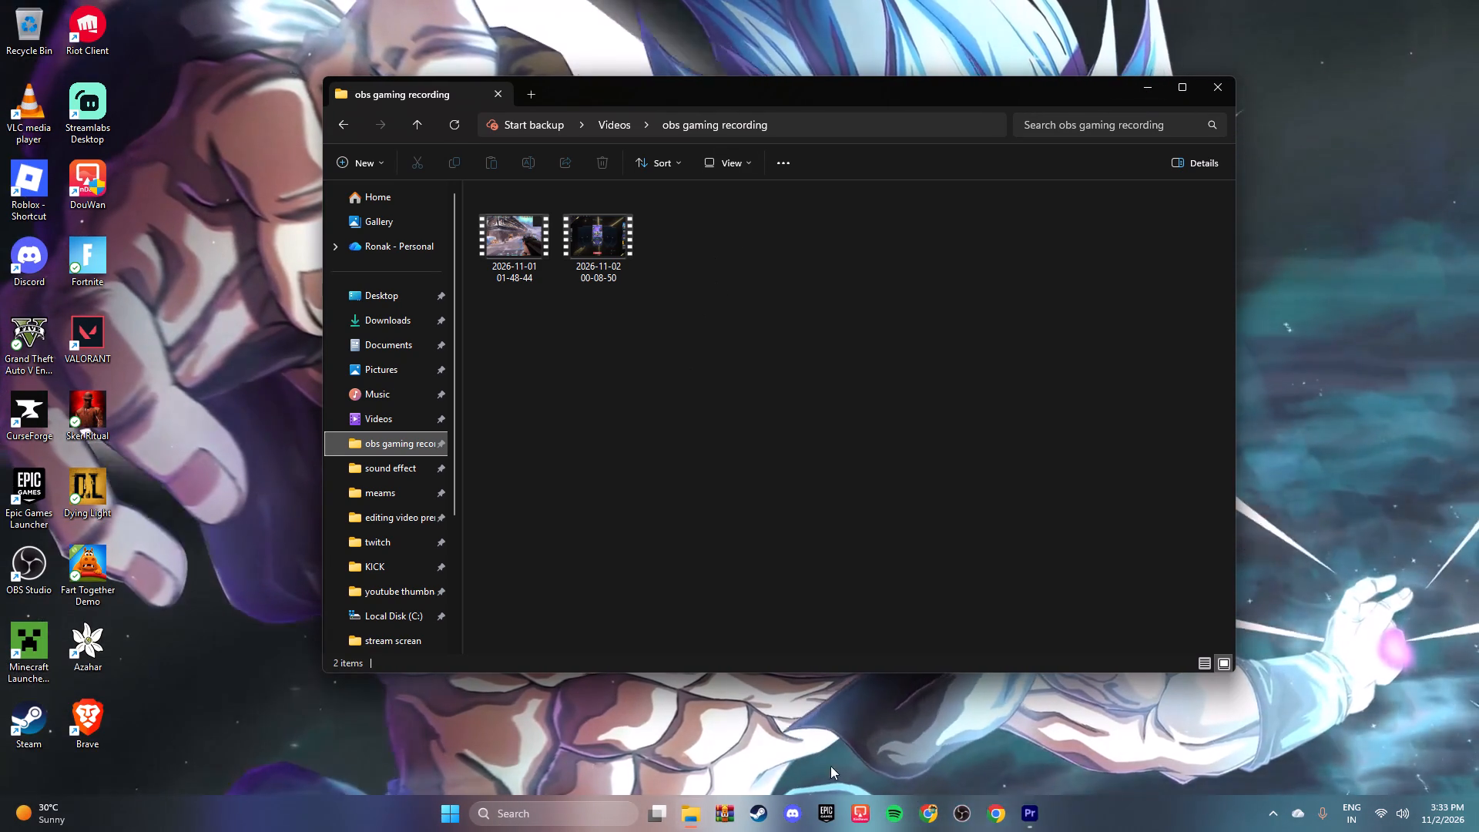
Switch to Premiere Pro and create a new project with the default name Untitled and default settings.
left_click(1035, 810)
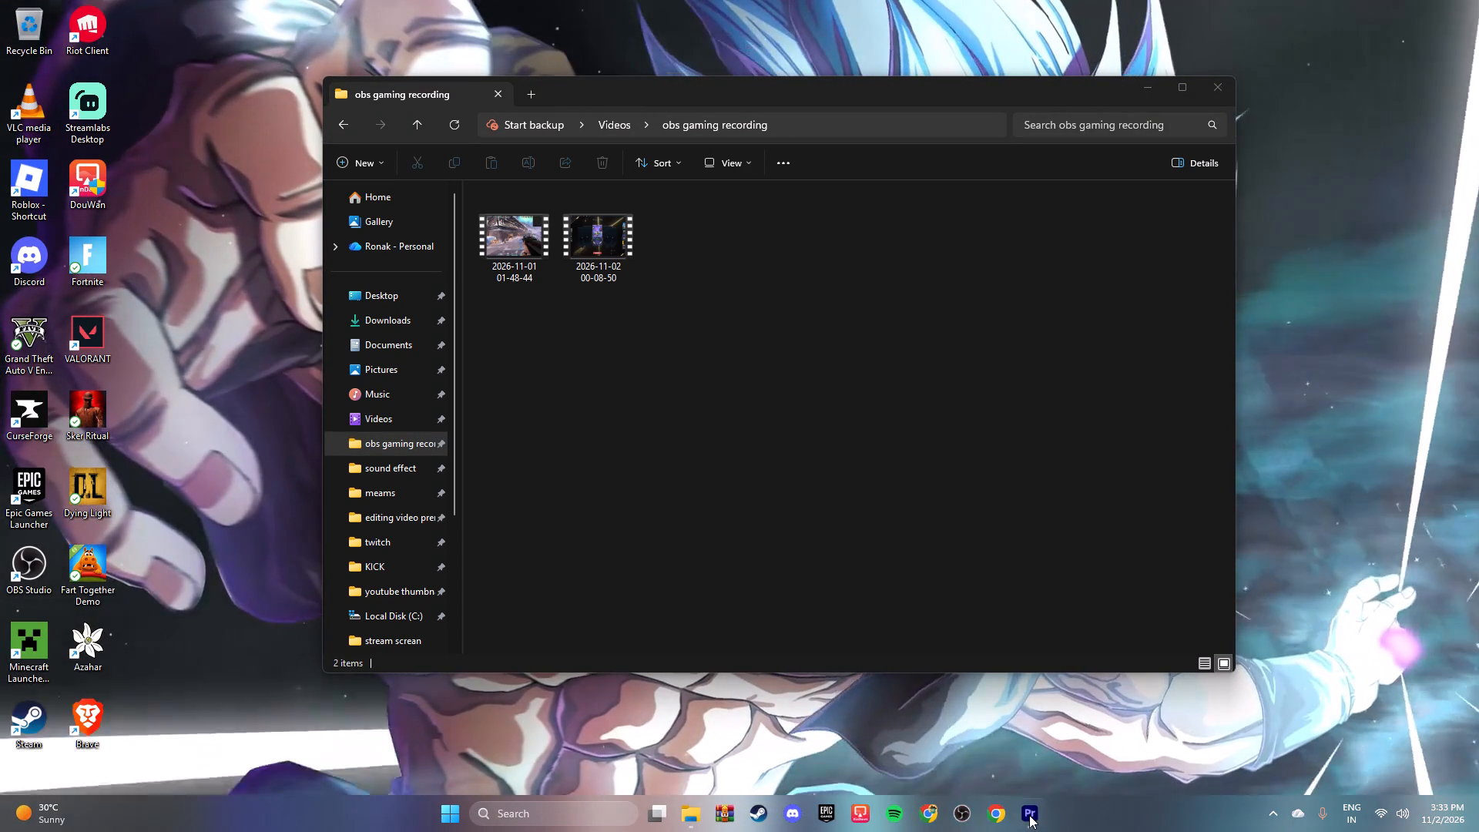
left_click(1028, 815)
left_click(1137, 83)
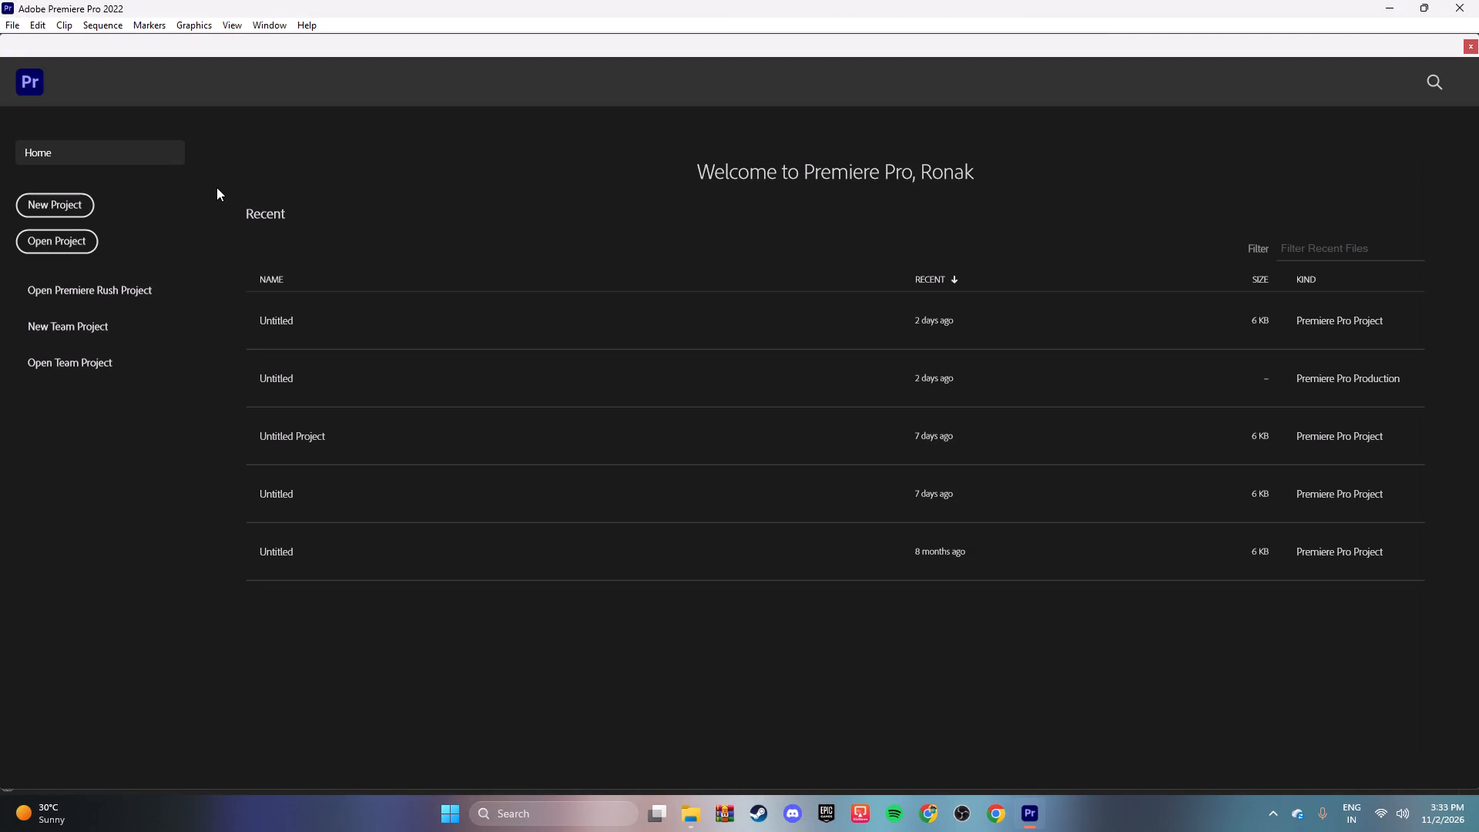
left_click(77, 206)
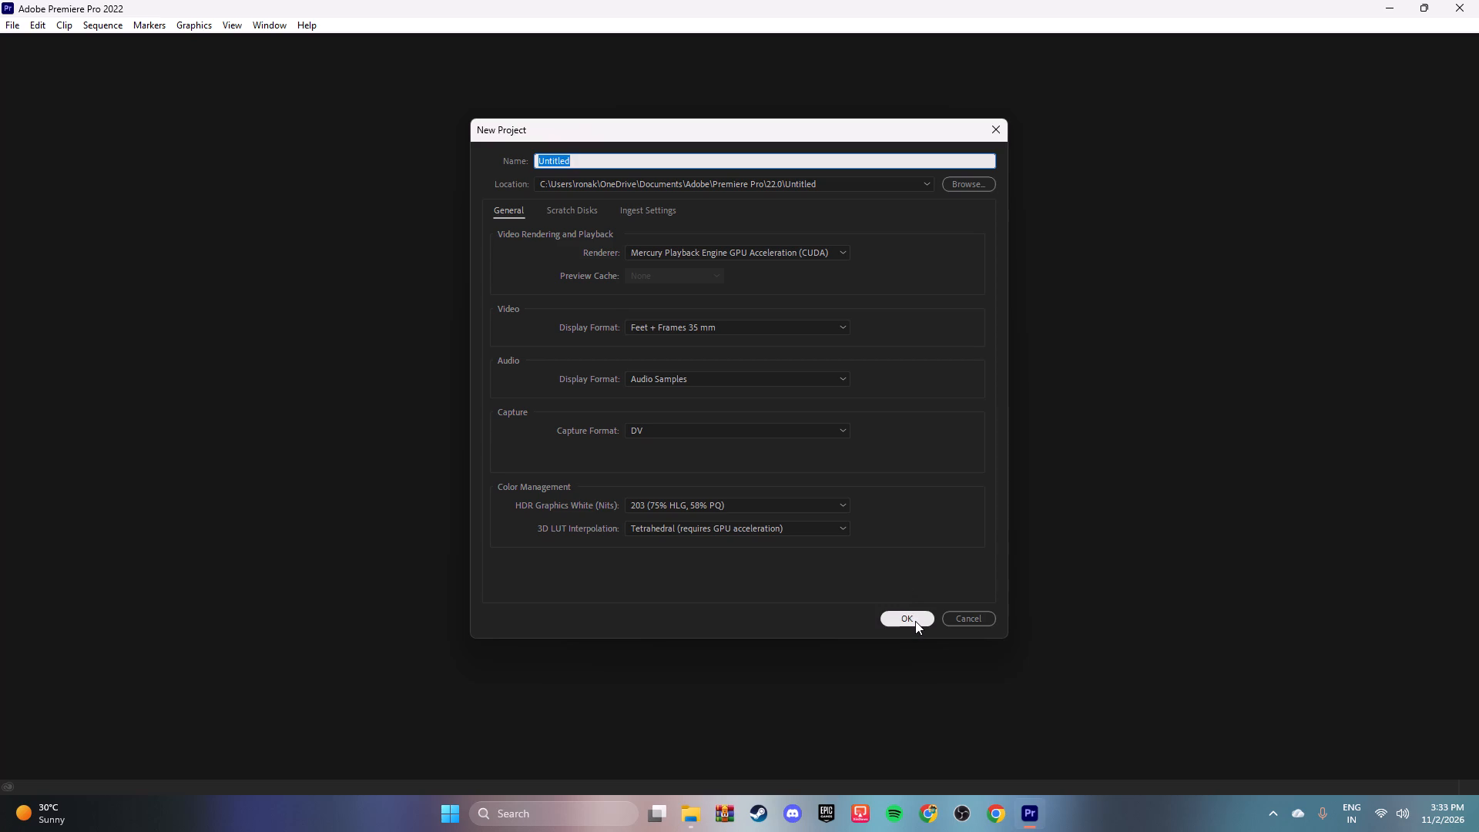
left_click(915, 621)
left_click(835, 428)
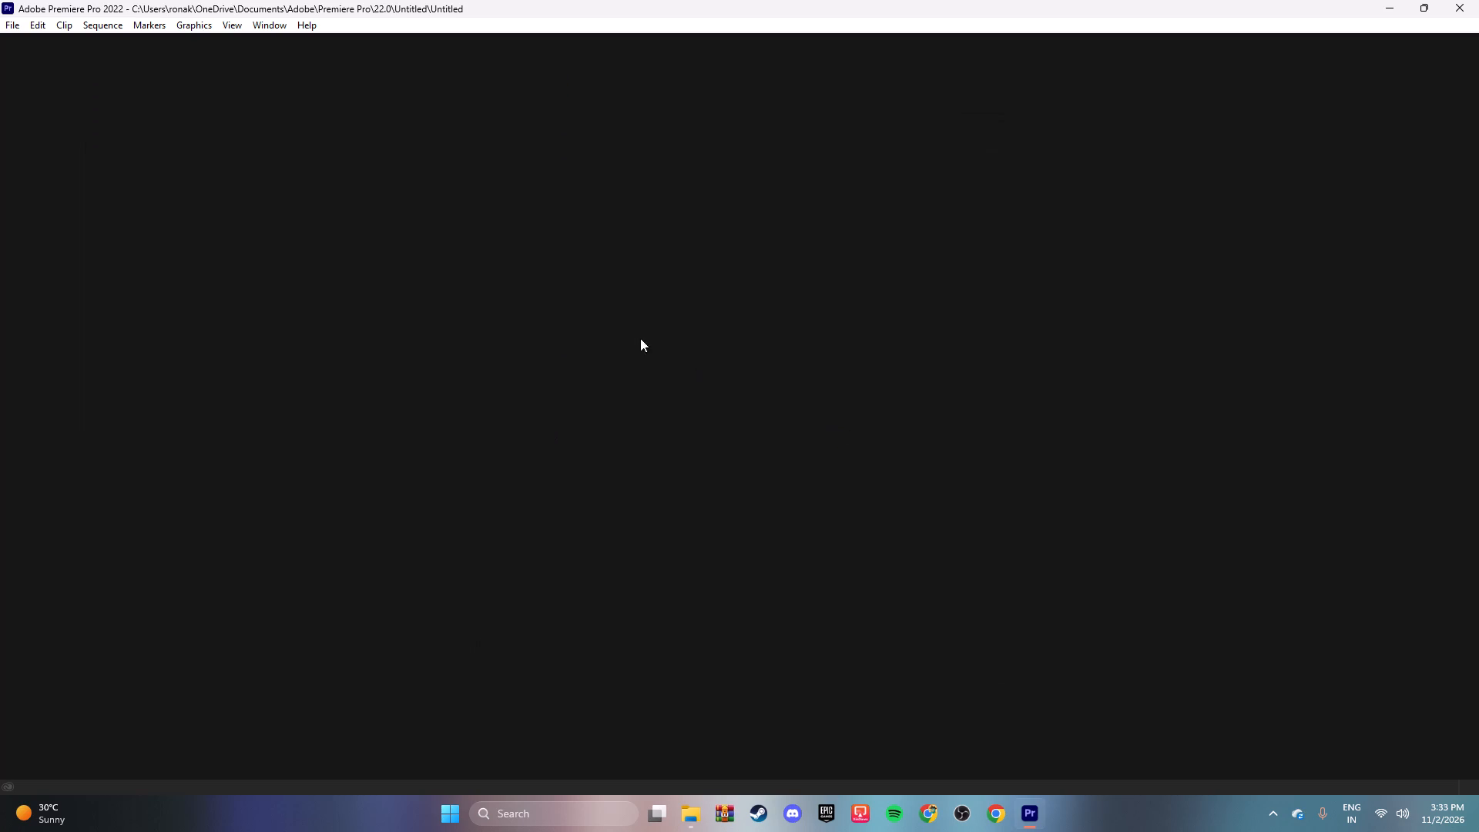
left_click(697, 814)
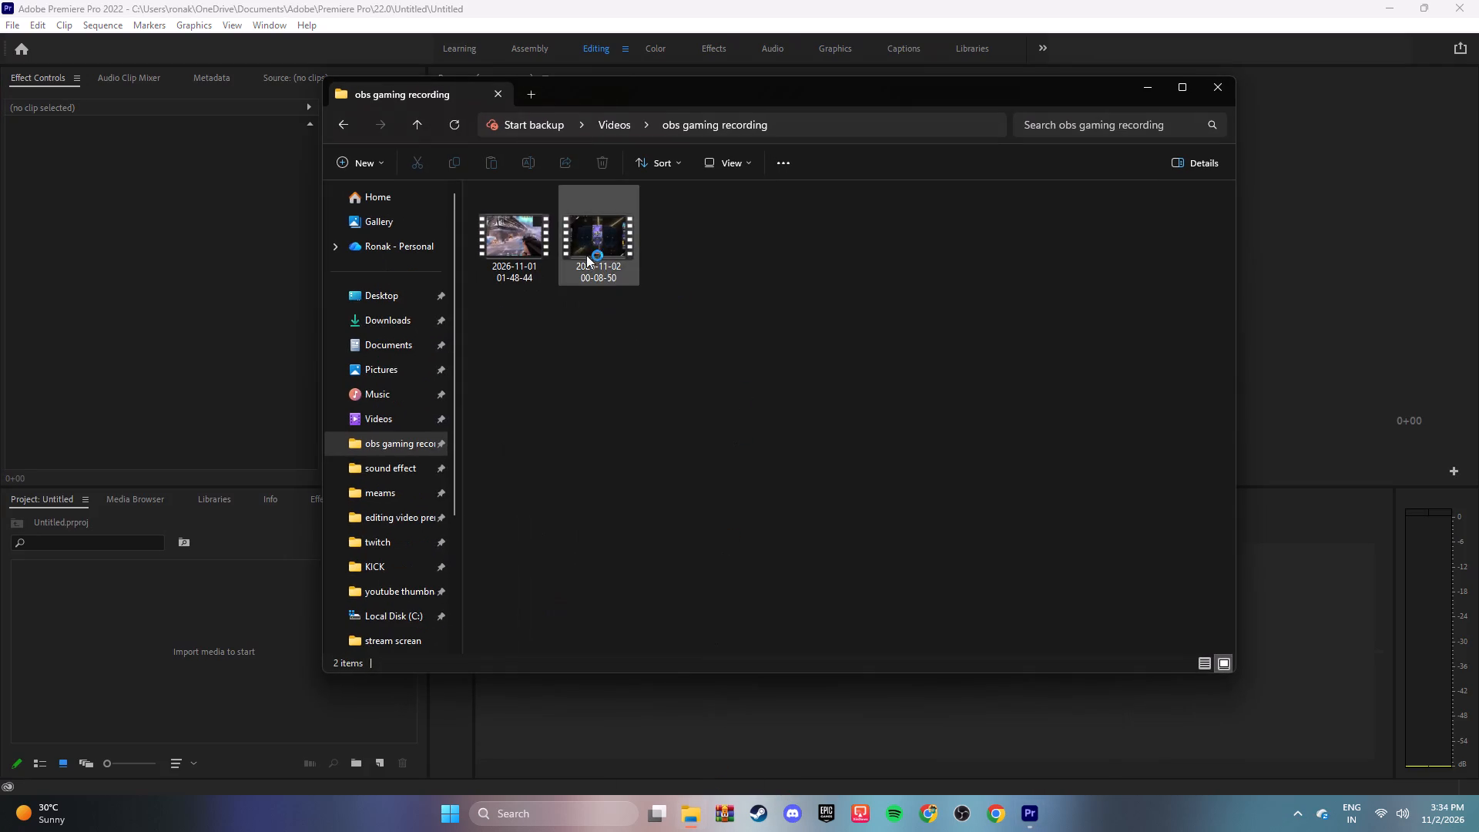
left_click_drag(600, 249, 194, 646)
left_click(1150, 88)
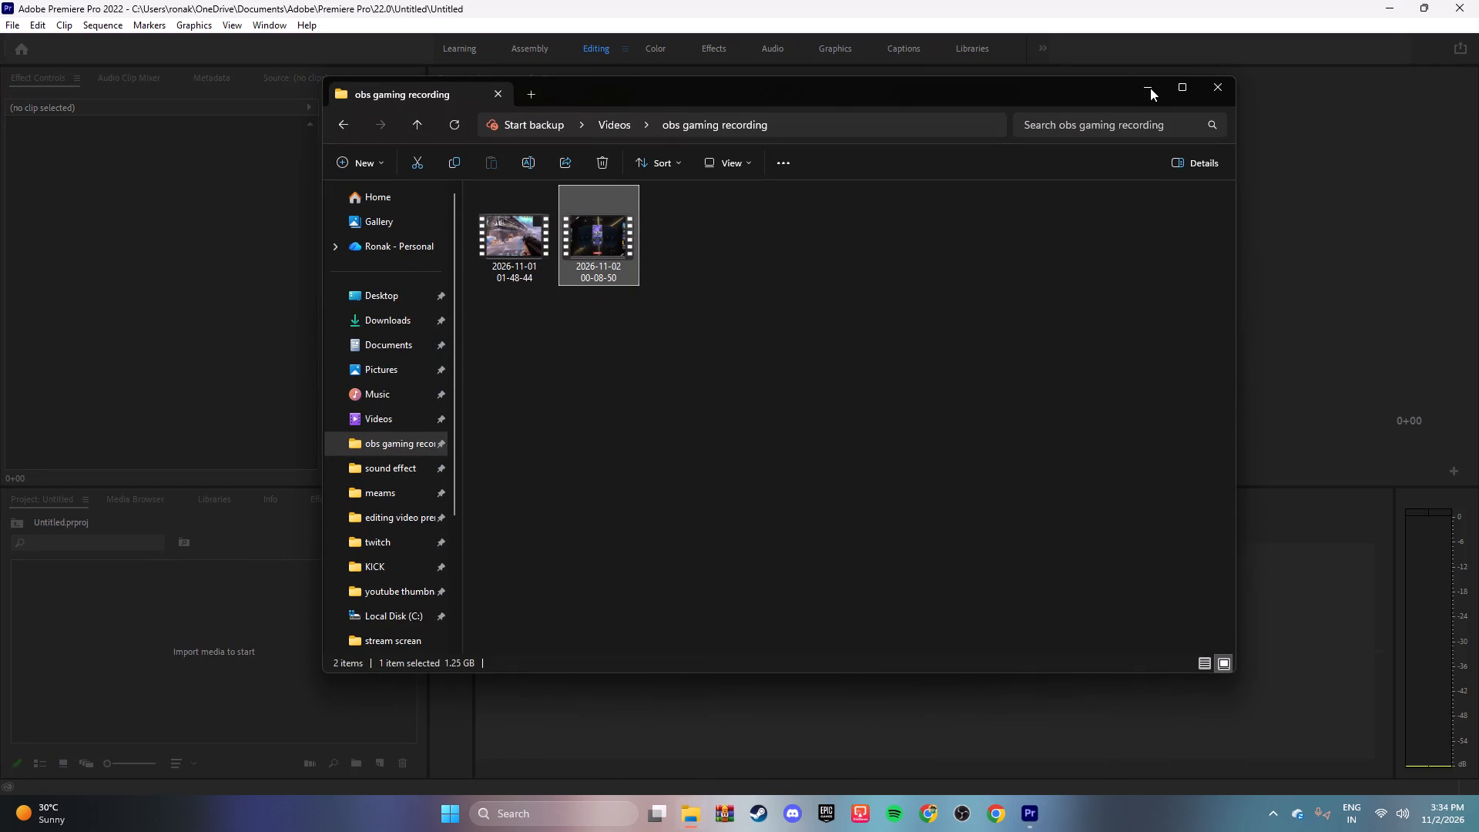
Place the imported recording on the empty timeline as a new sequence.
left_click_drag(103, 607, 536, 615)
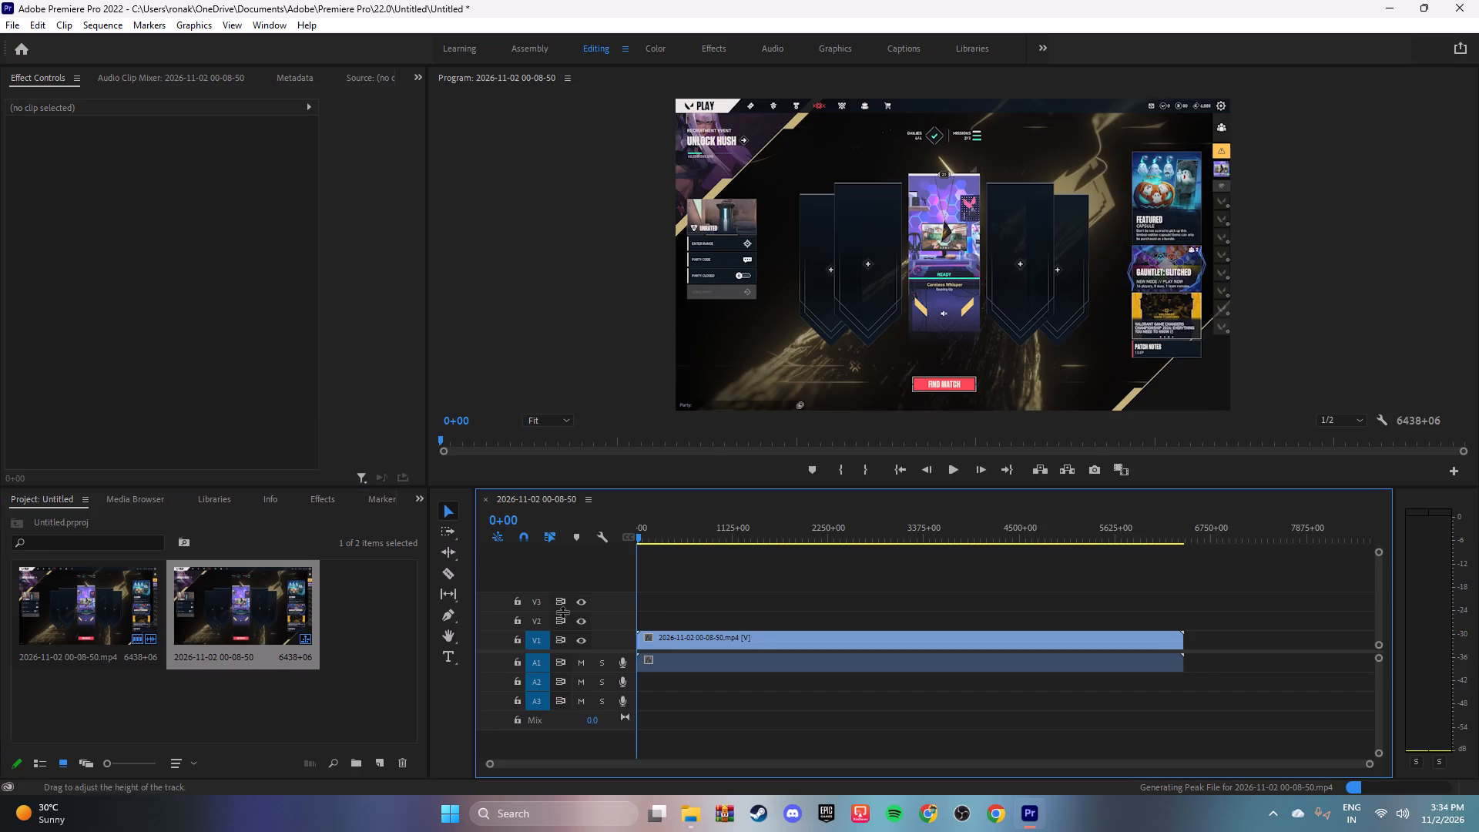
Play the recording from its start and split the clip at 145+03 with the Razor tool.
left_click(954, 471)
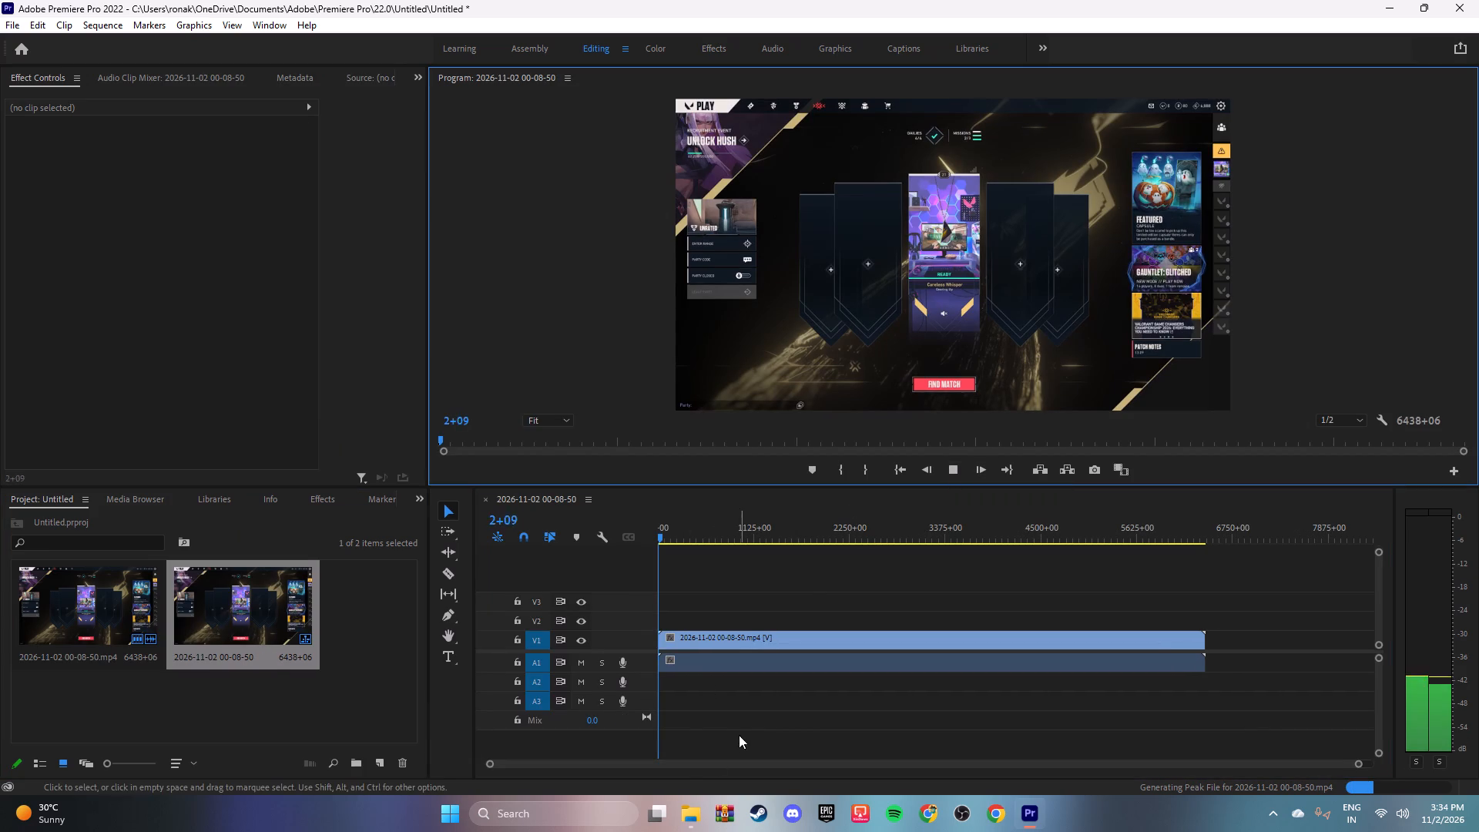
left_click_drag(1360, 765, 911, 769)
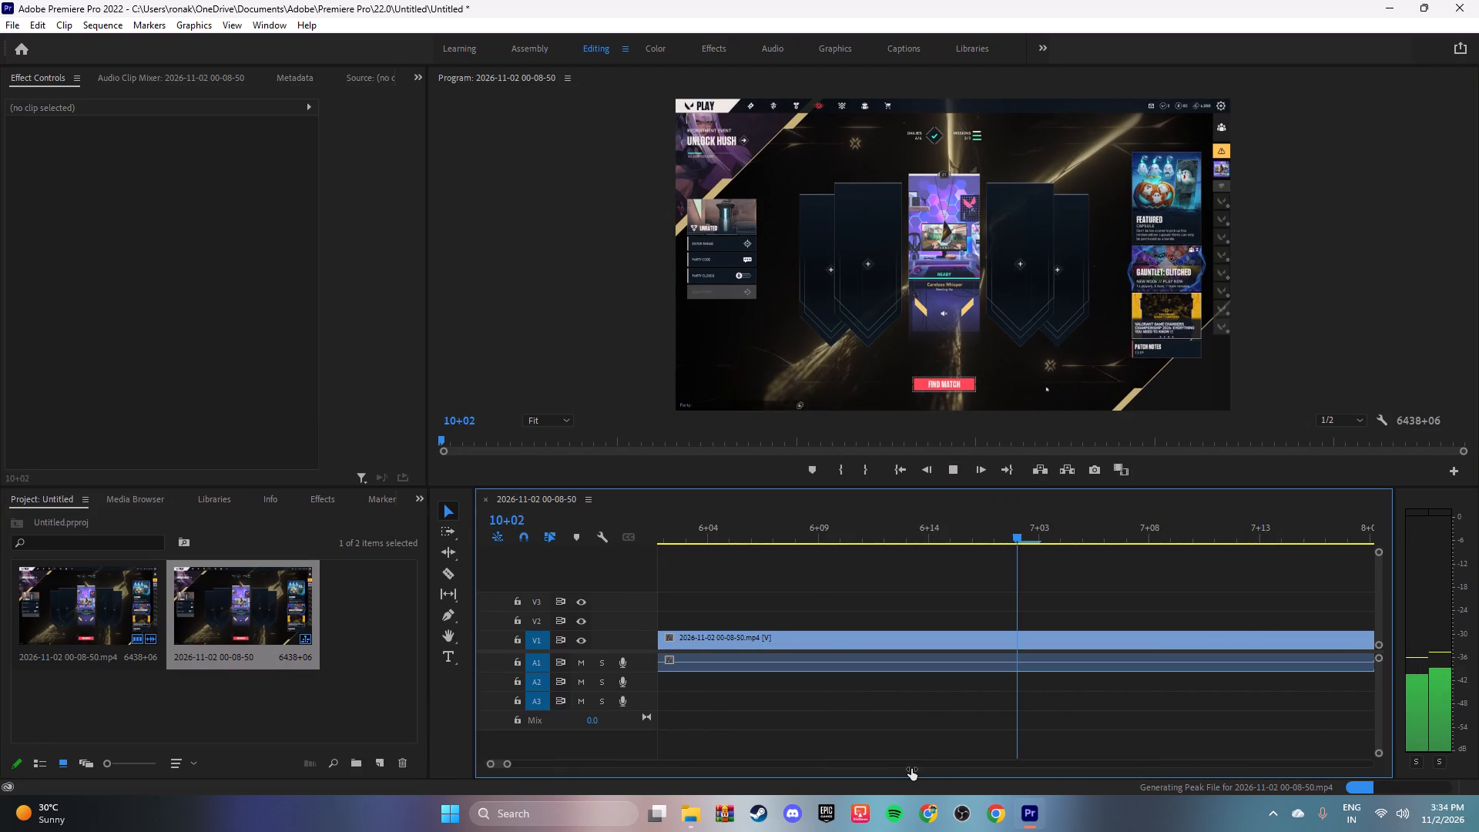
left_click_drag(911, 769, 976, 770)
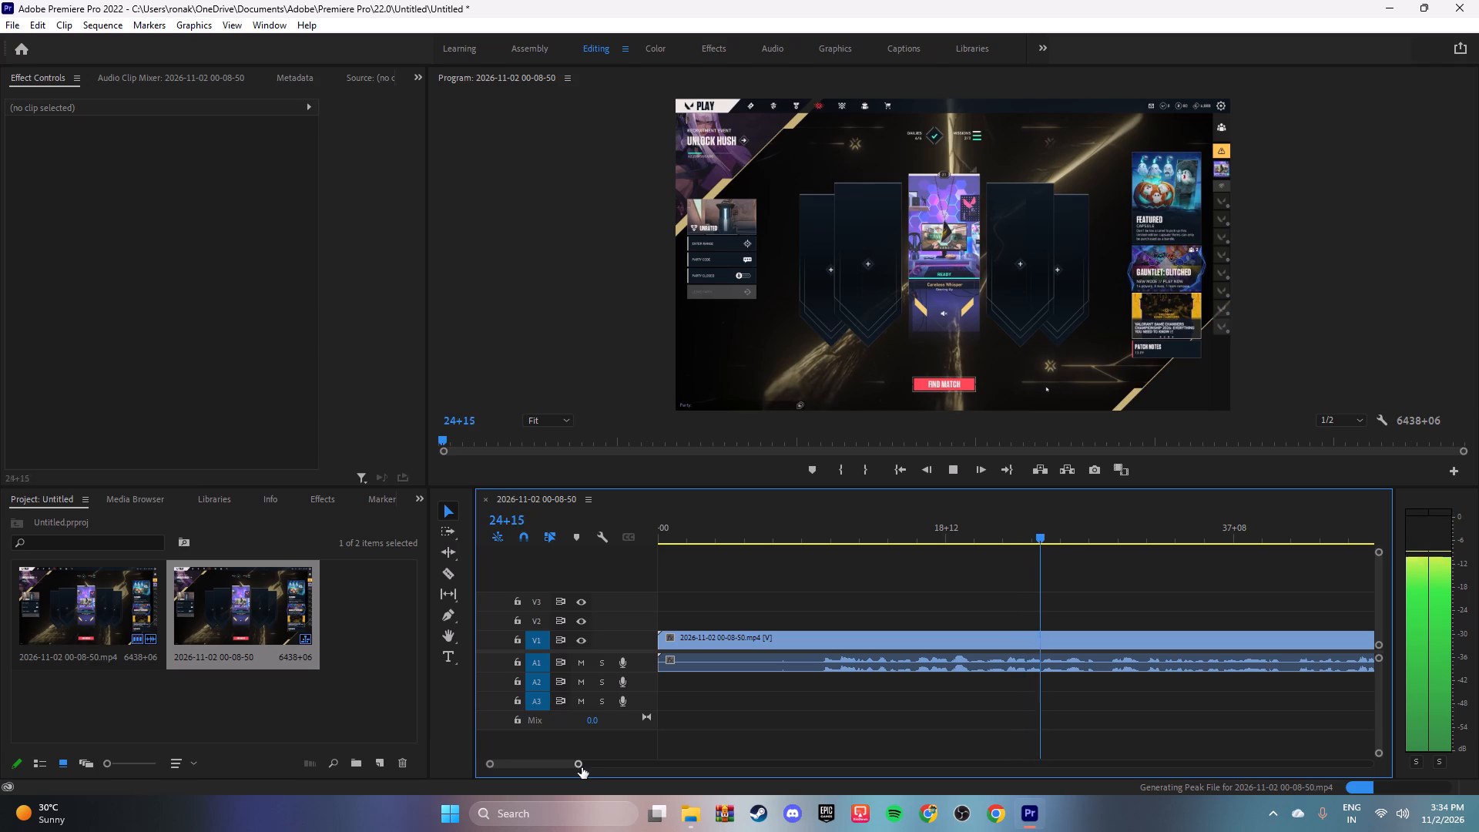
left_click_drag(579, 767, 617, 770)
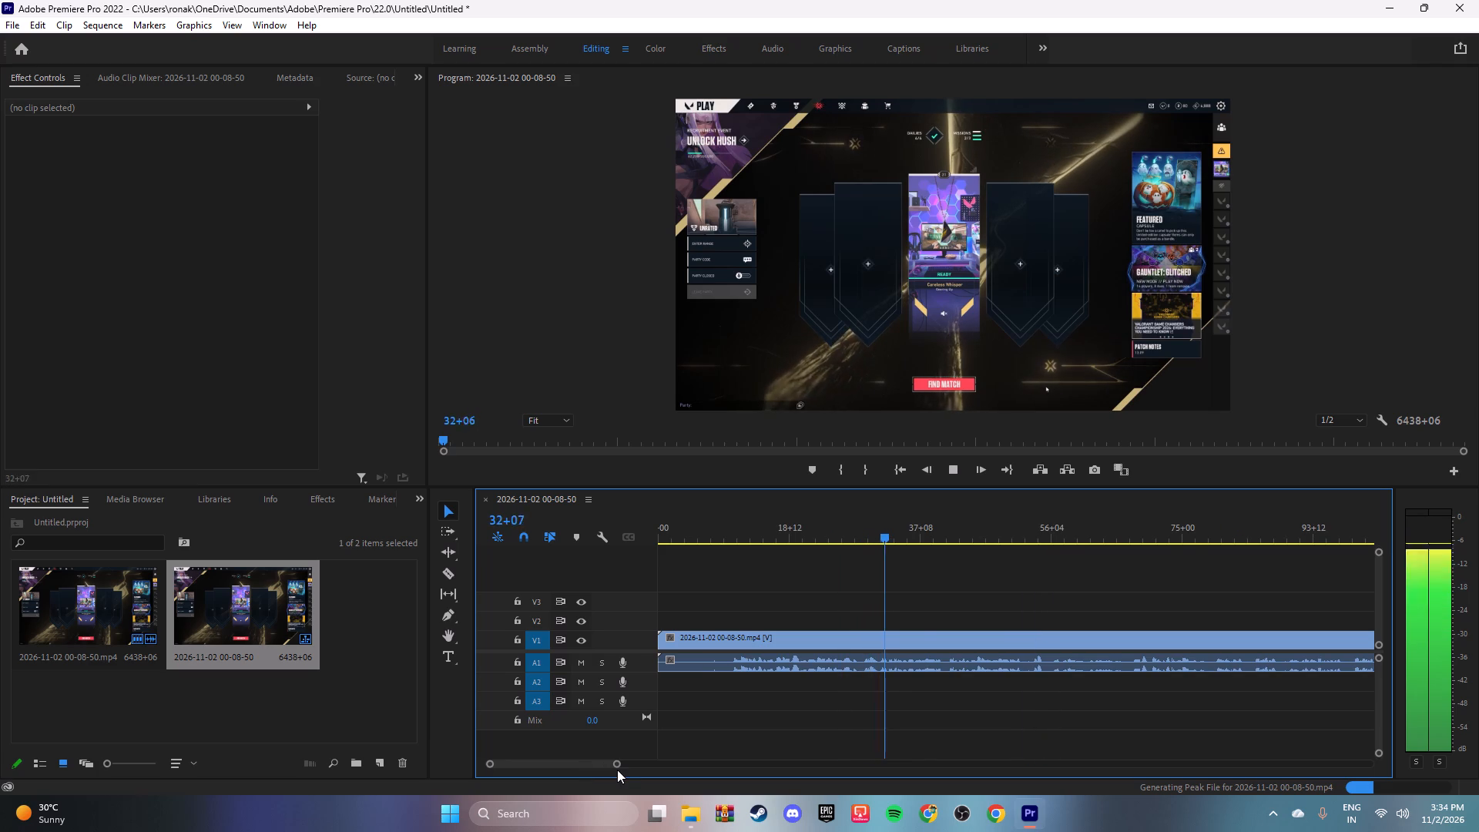
left_click_drag(629, 766, 636, 766)
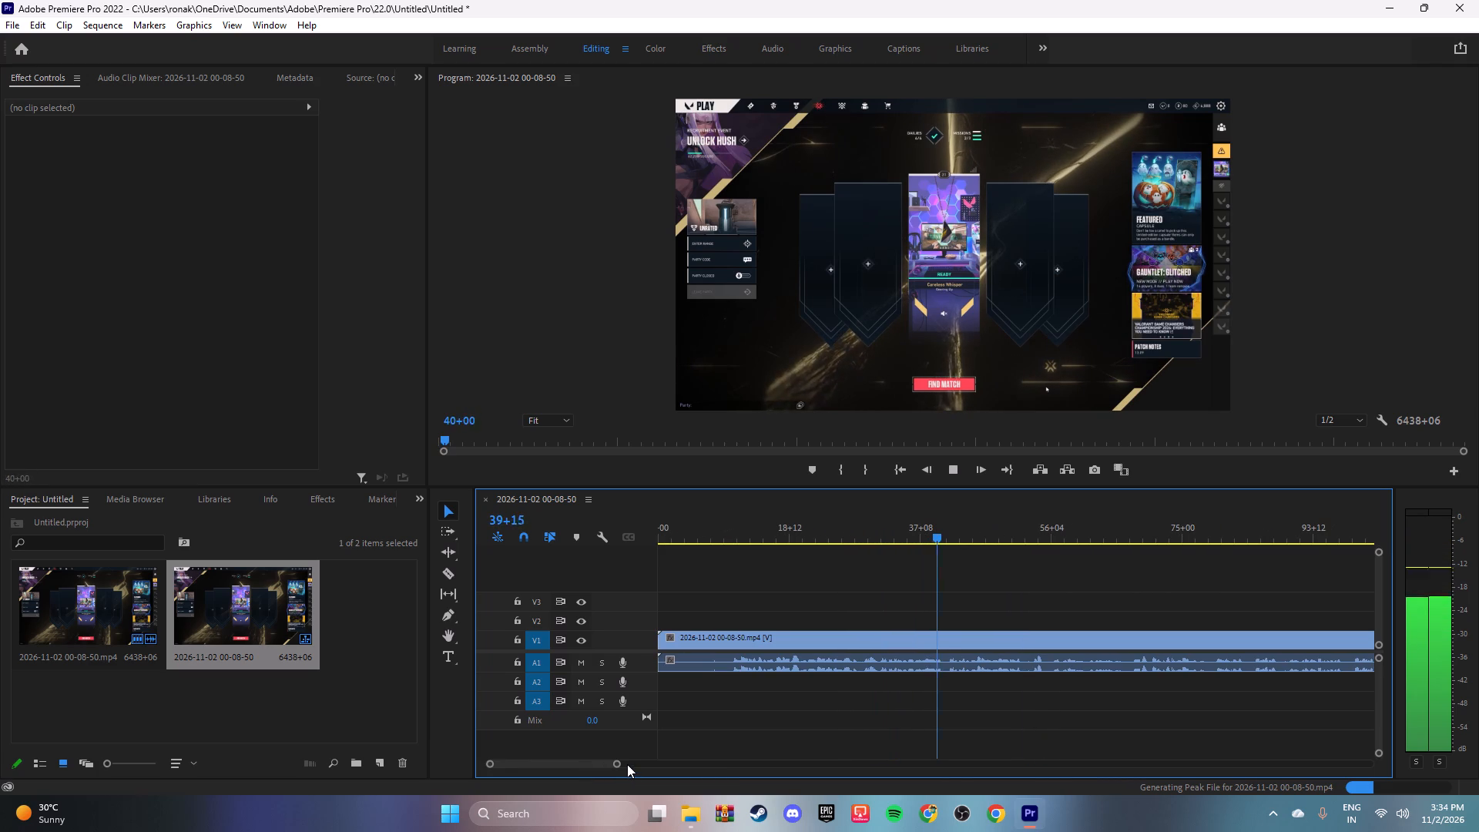
left_click_drag(617, 765, 639, 766)
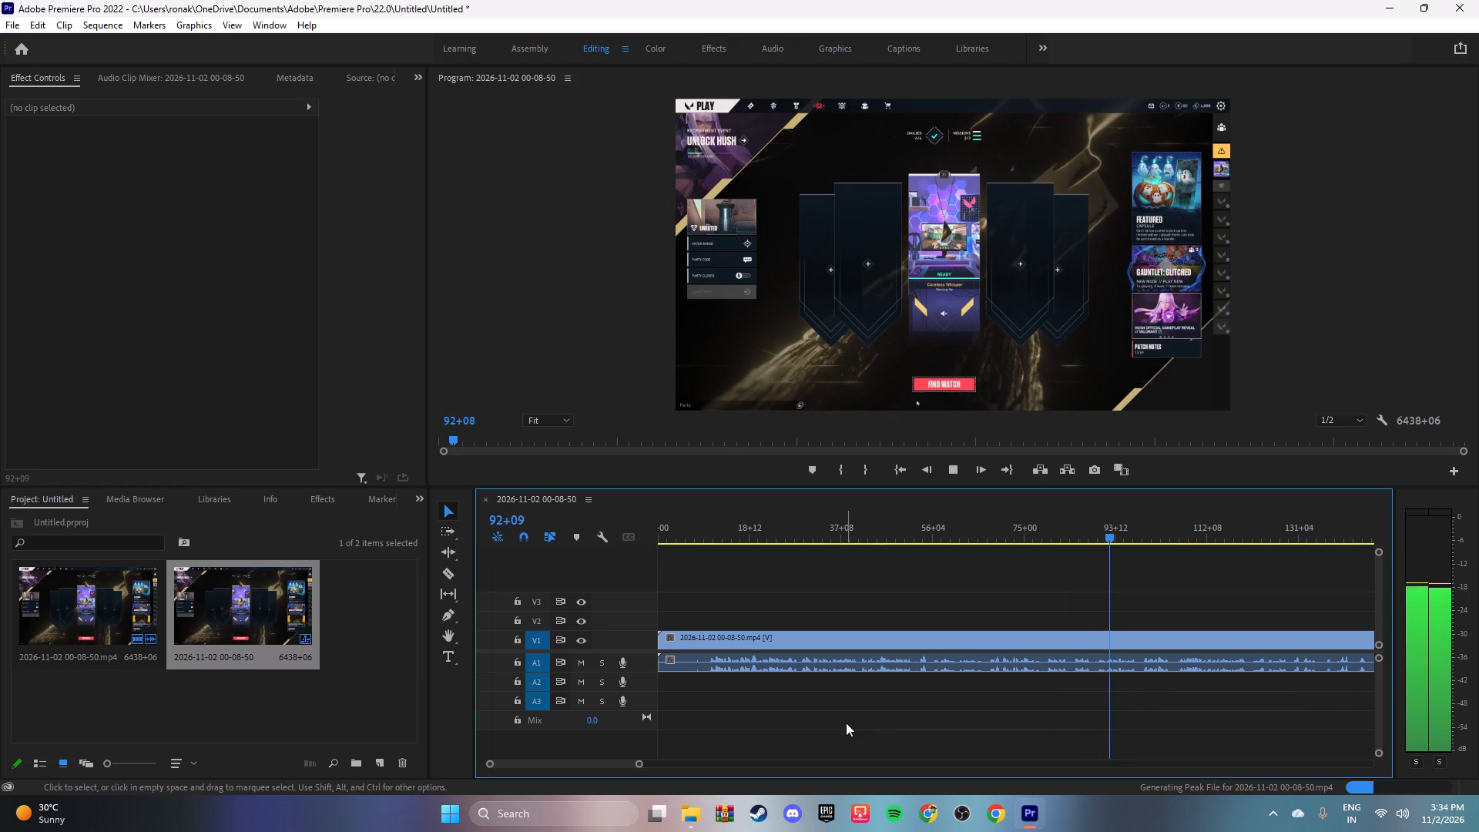
key("space")
key("space")
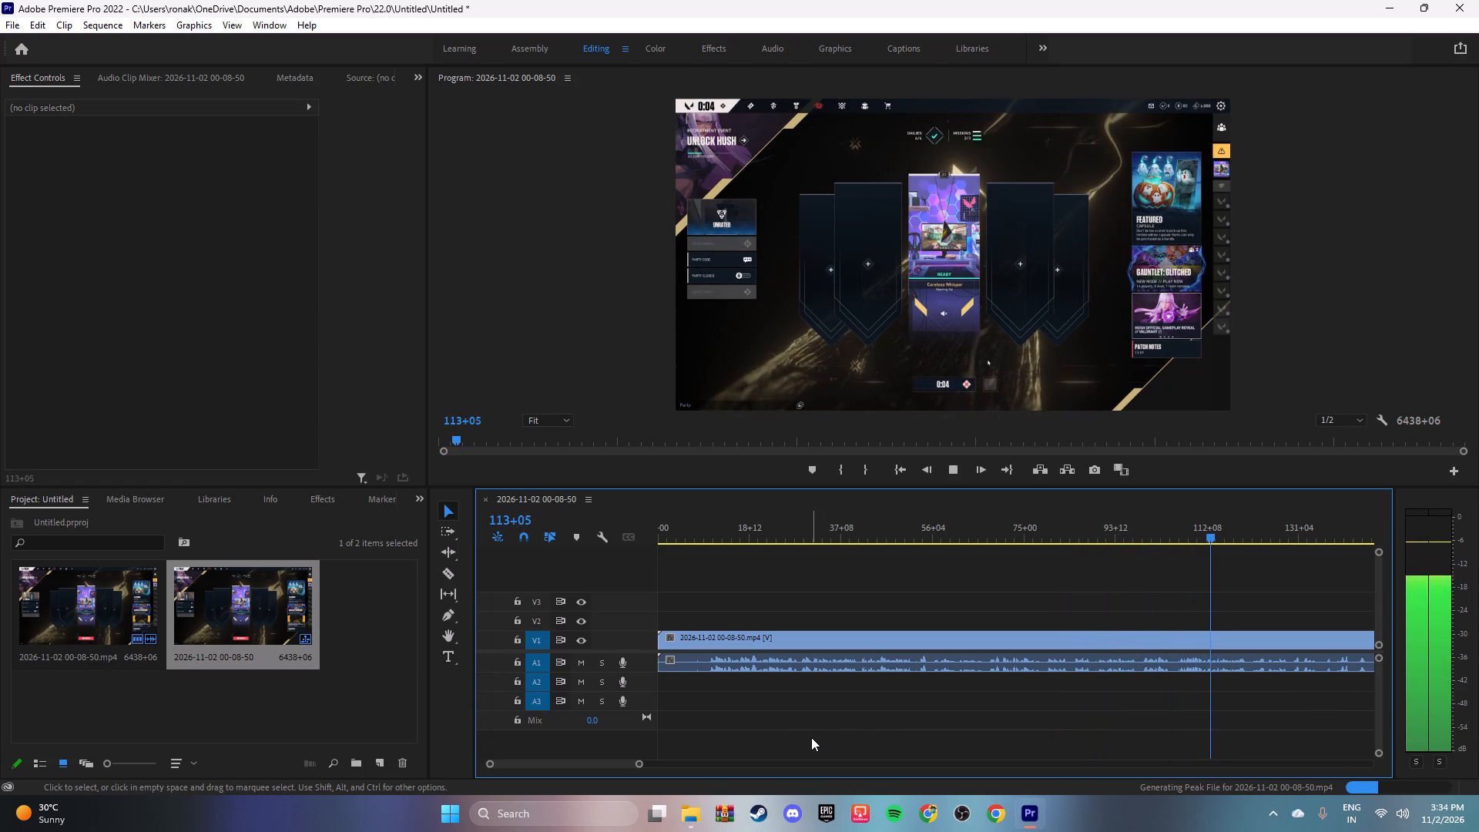
left_click(453, 575)
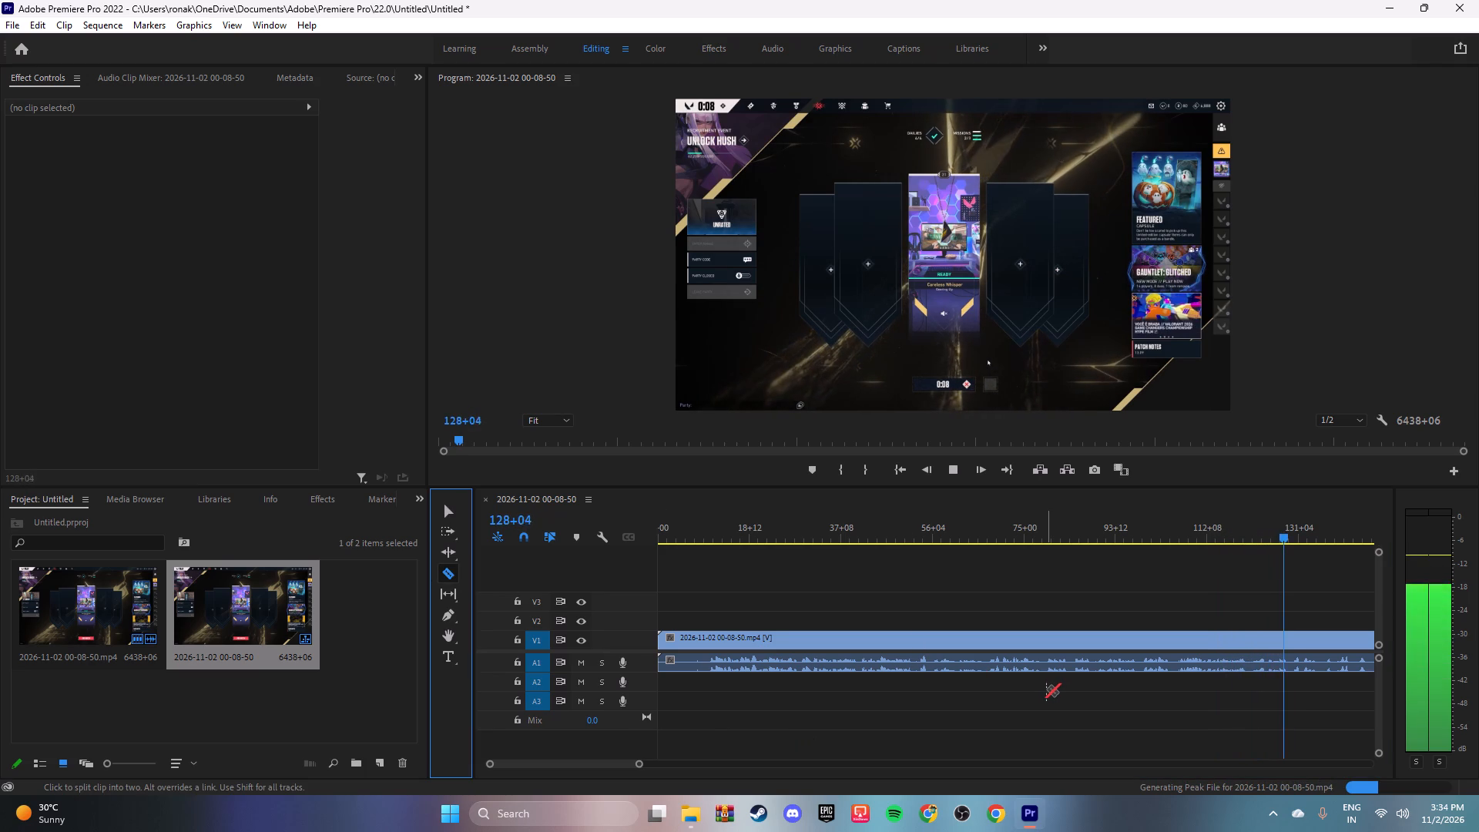
key("space")
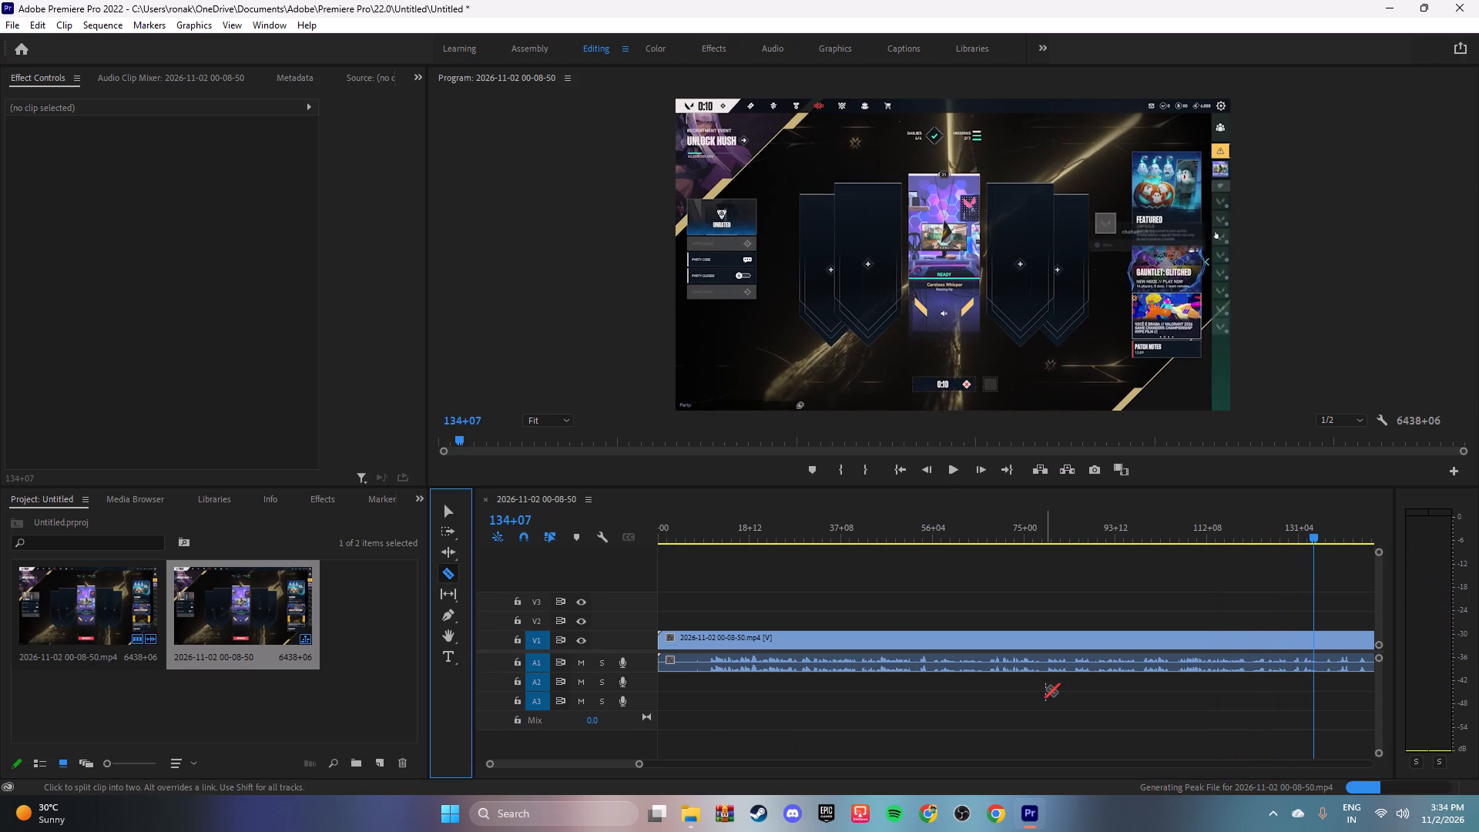
key("space")
key("space")
key("space")
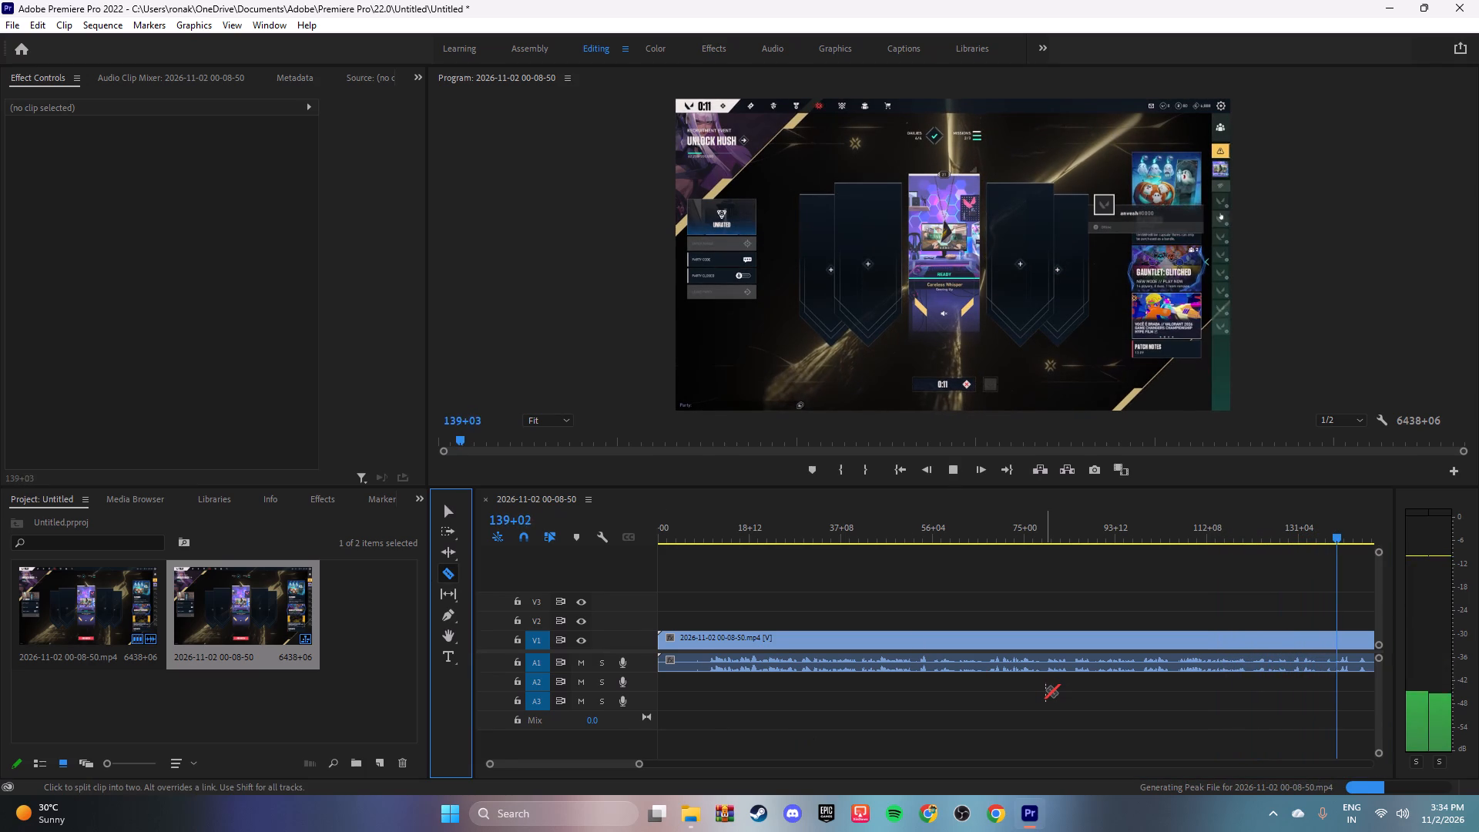
key("space")
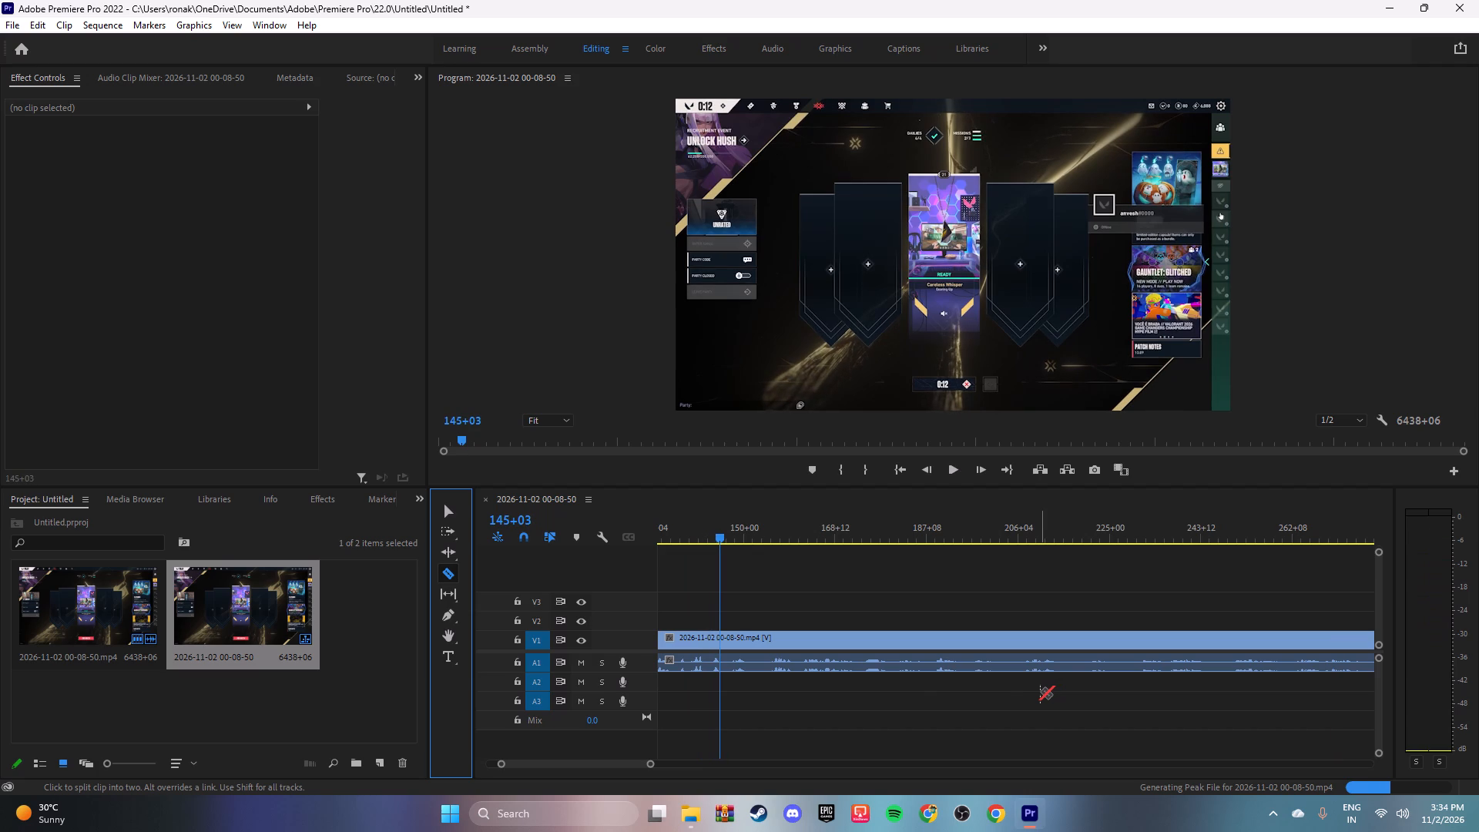
left_click(720, 639)
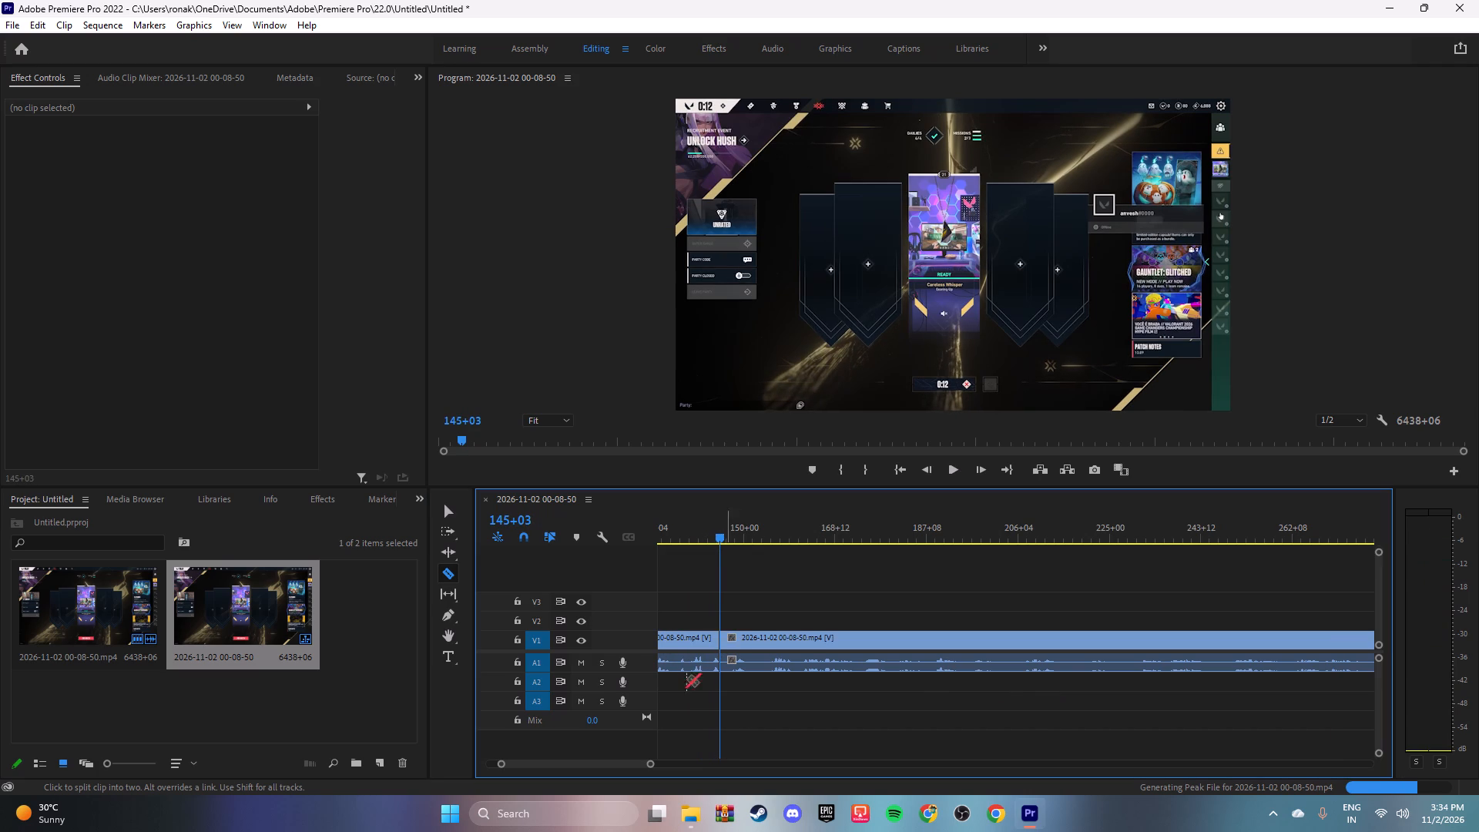
Skim forward through the menu footage and split the clip at 411+01, where the match-found countdown begins.
key("space")
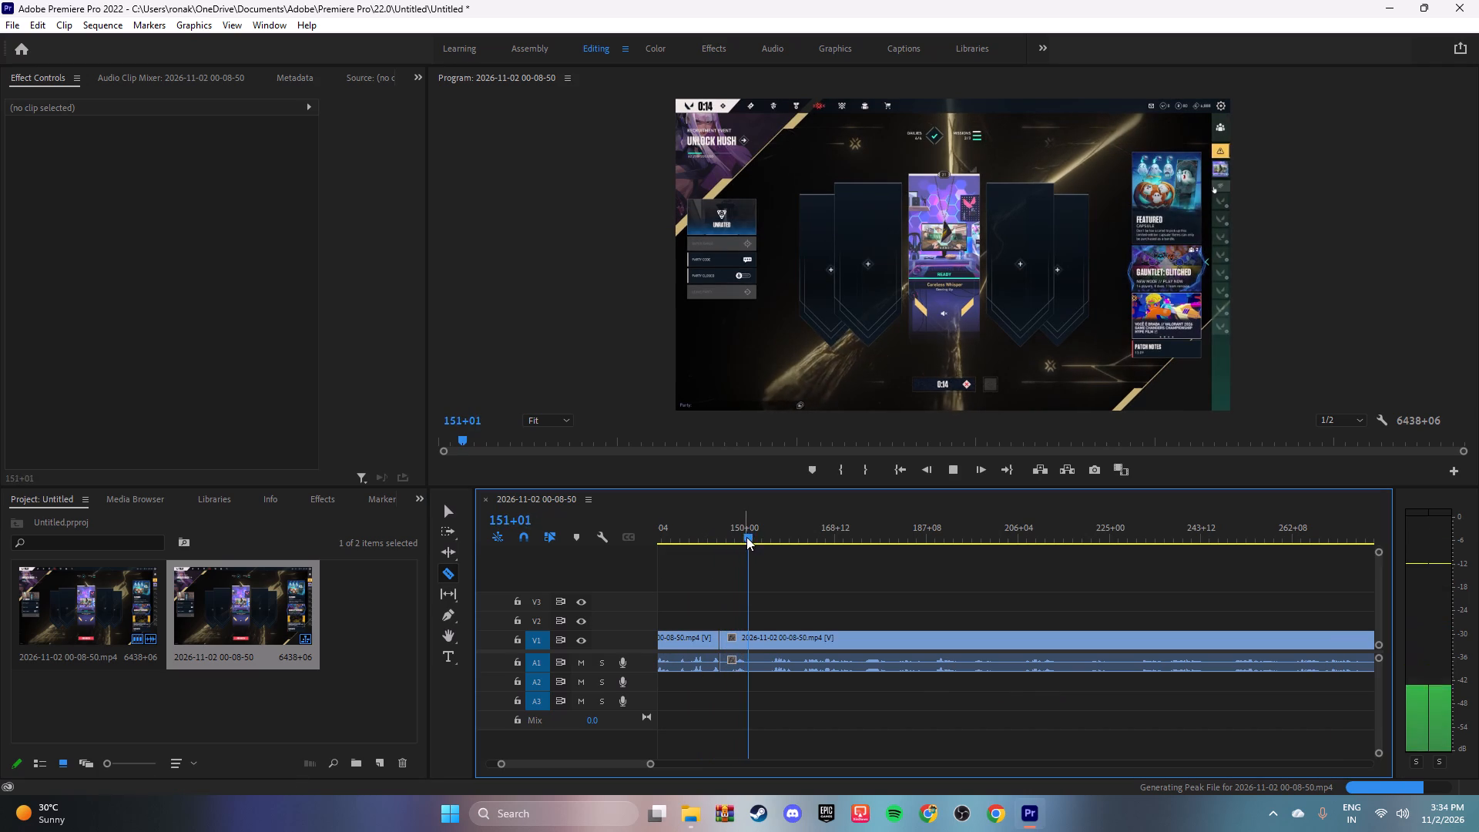
left_click_drag(756, 535, 1193, 610)
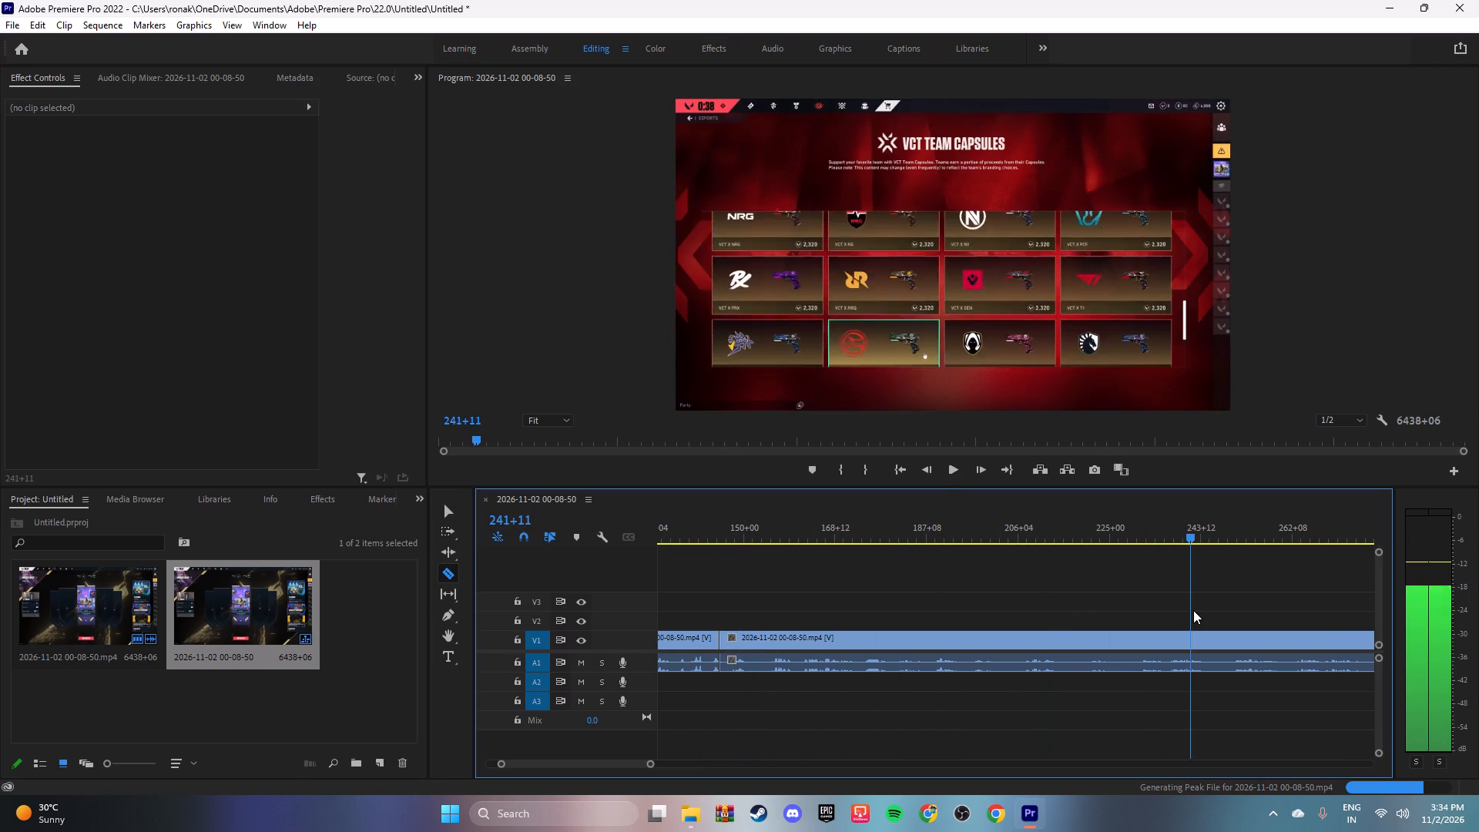
left_click_drag(1193, 610, 1279, 619)
key("space")
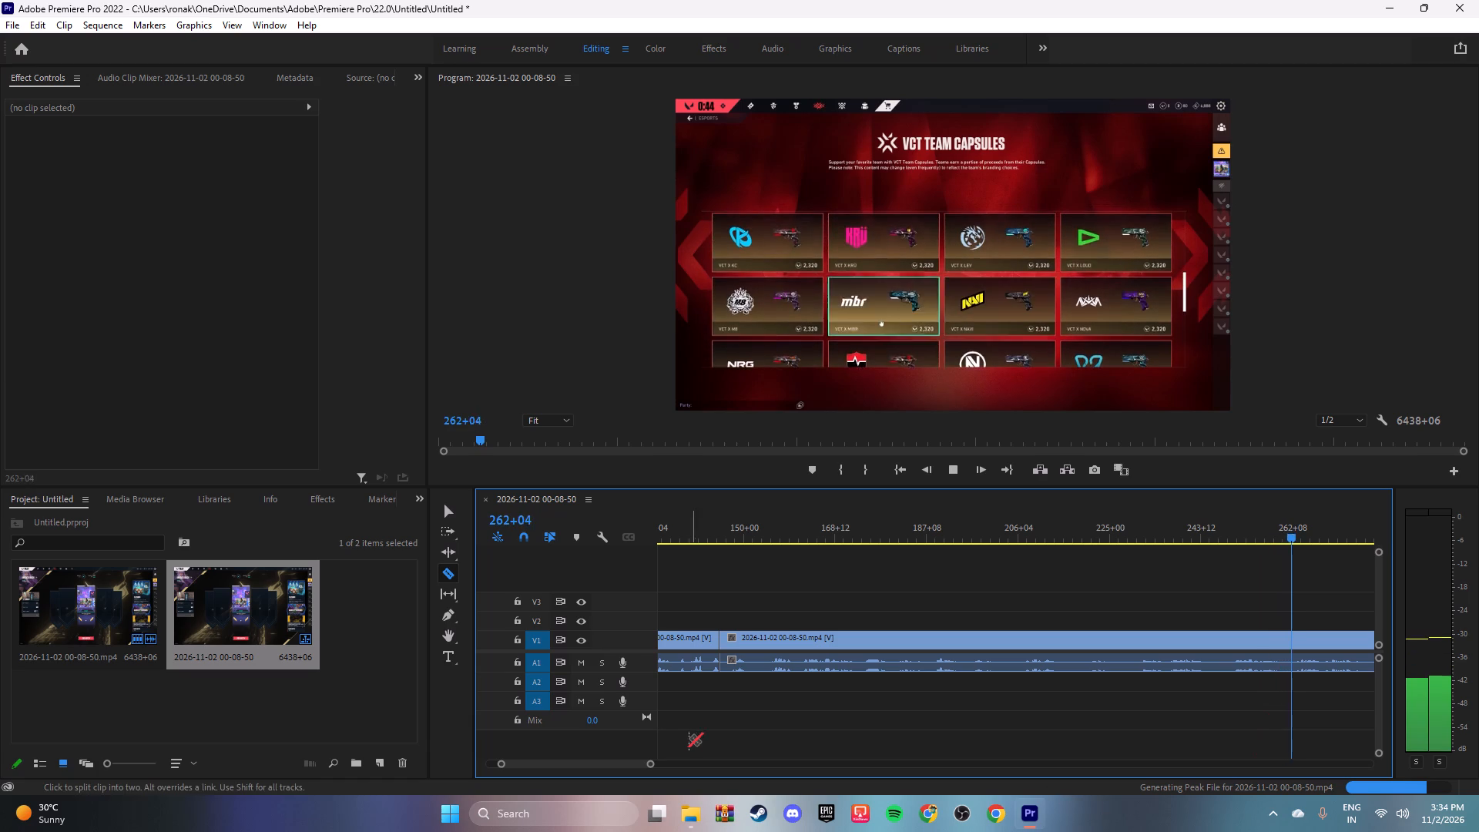
left_click_drag(650, 763, 767, 767)
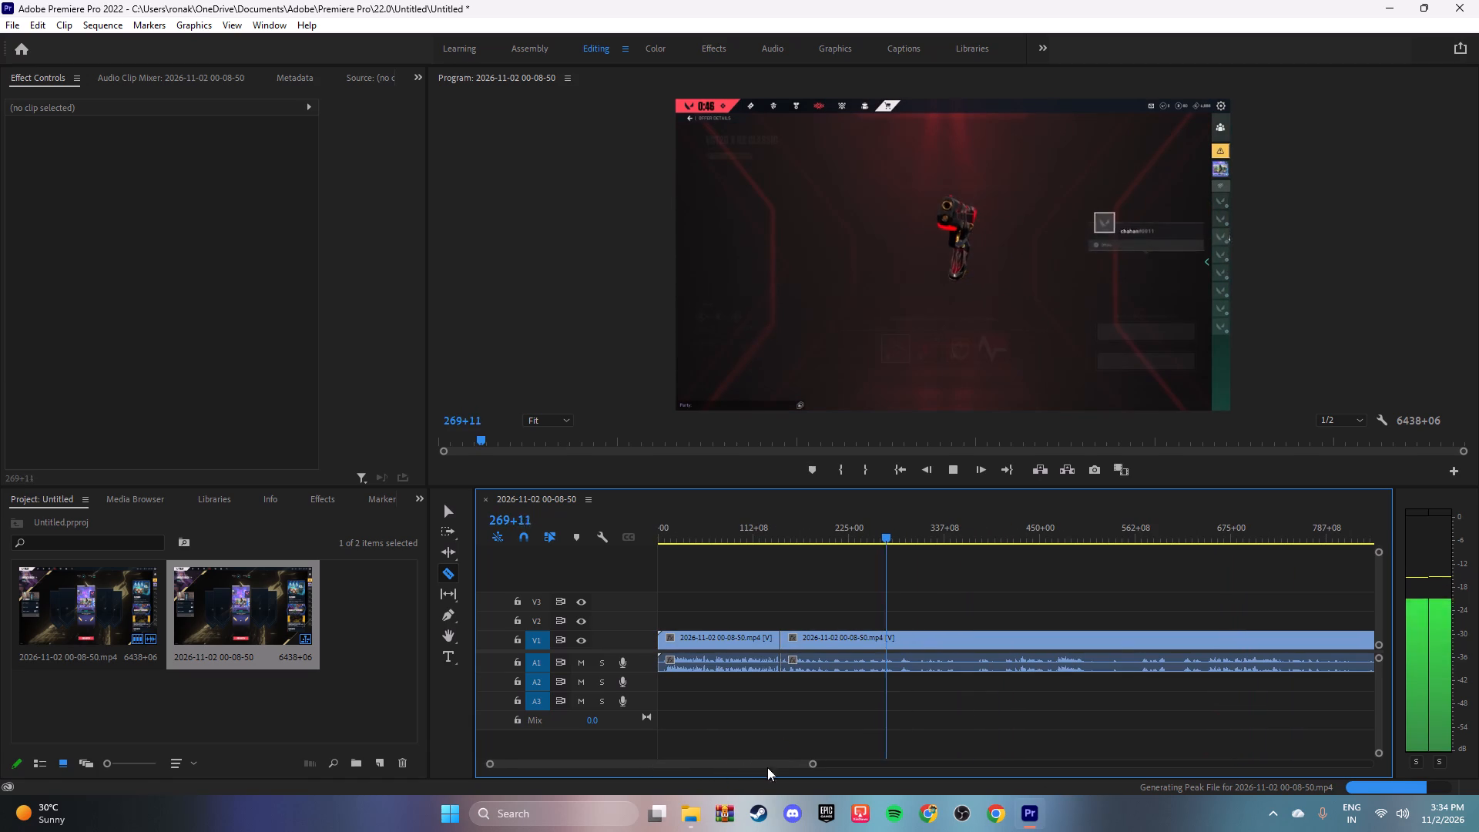
left_click_drag(890, 535, 967, 543)
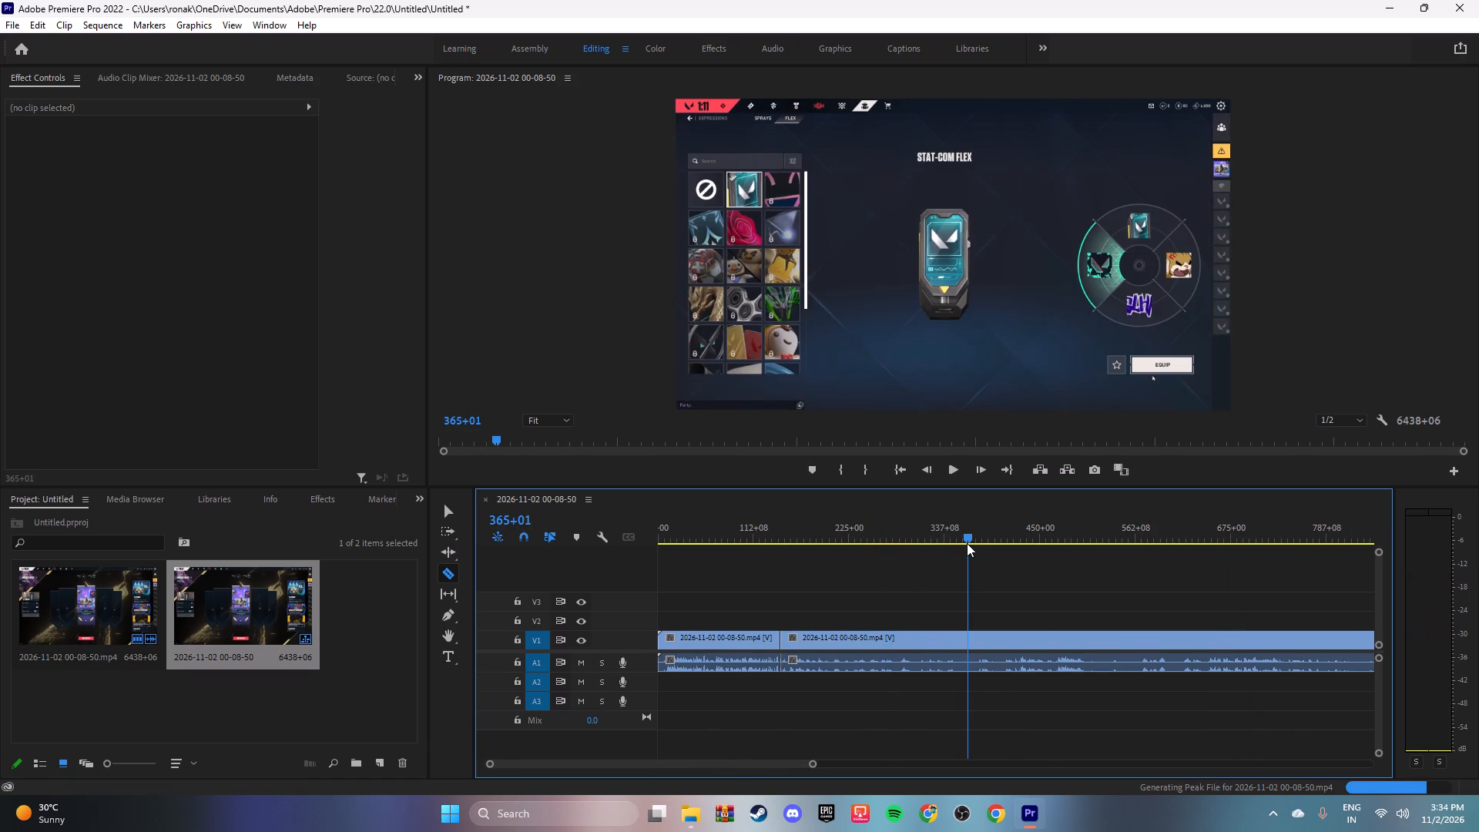
left_click_drag(967, 543, 987, 545)
key("space")
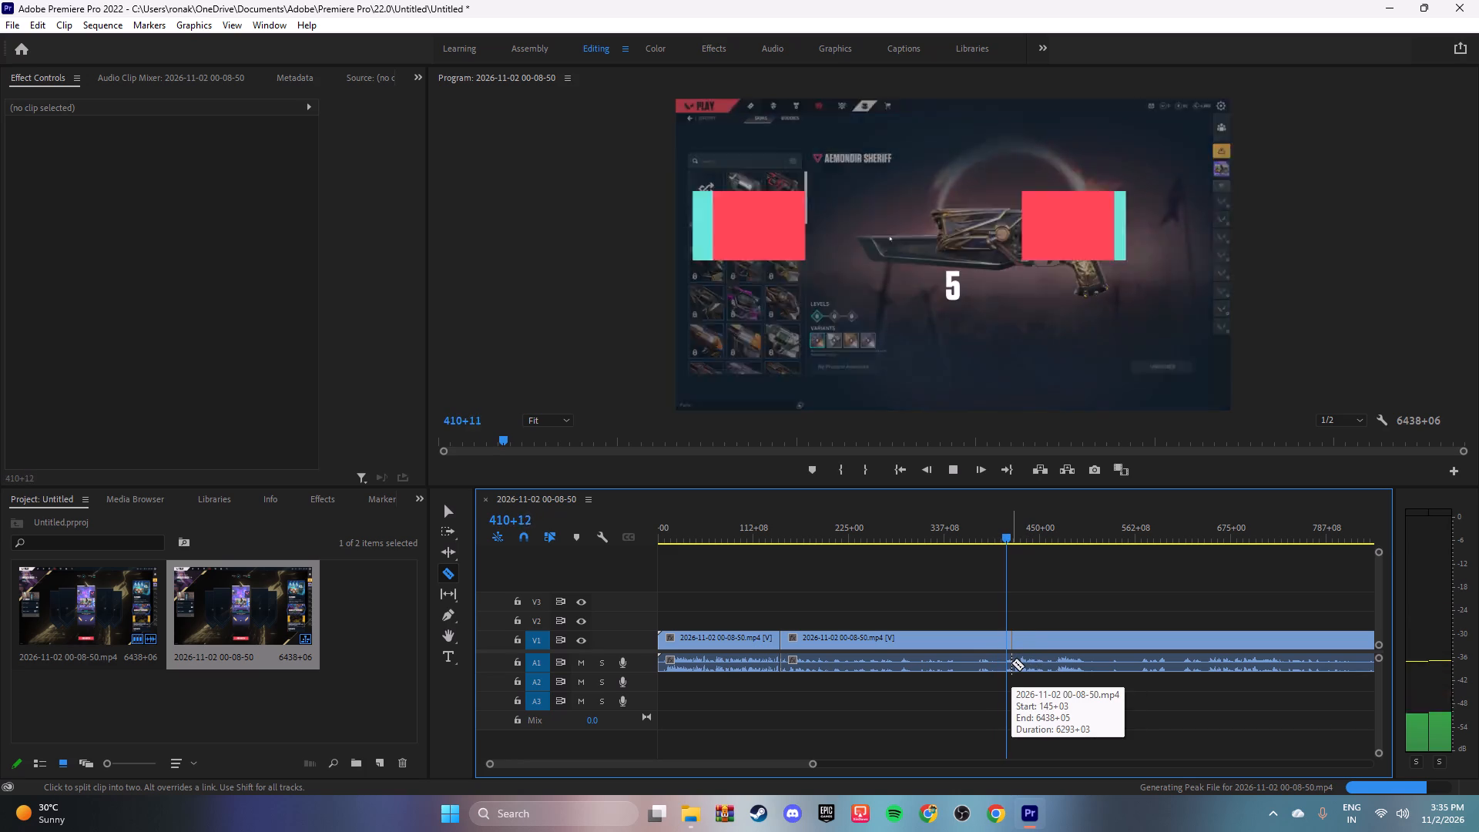
key("space")
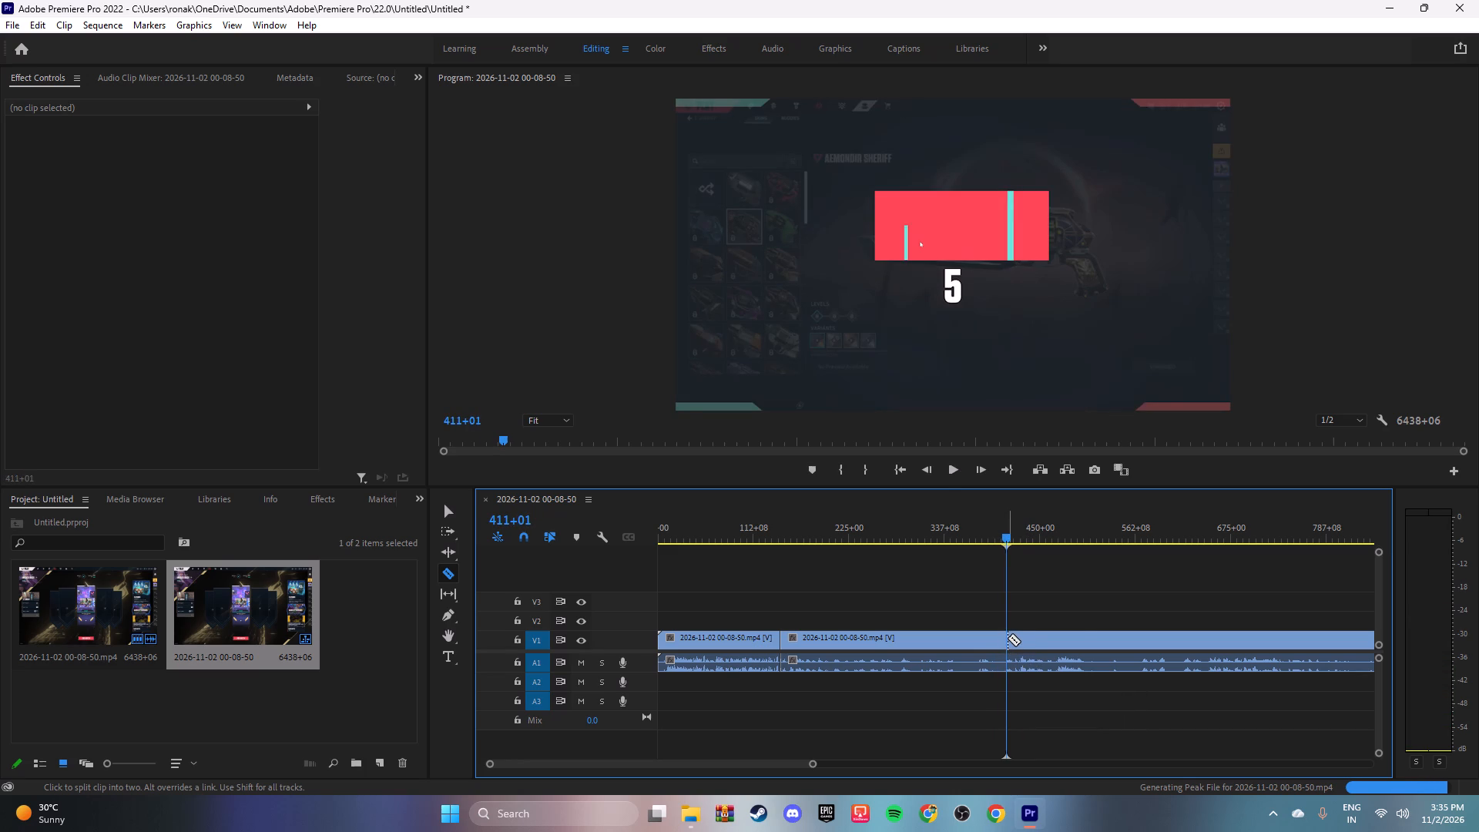
left_click(1008, 638)
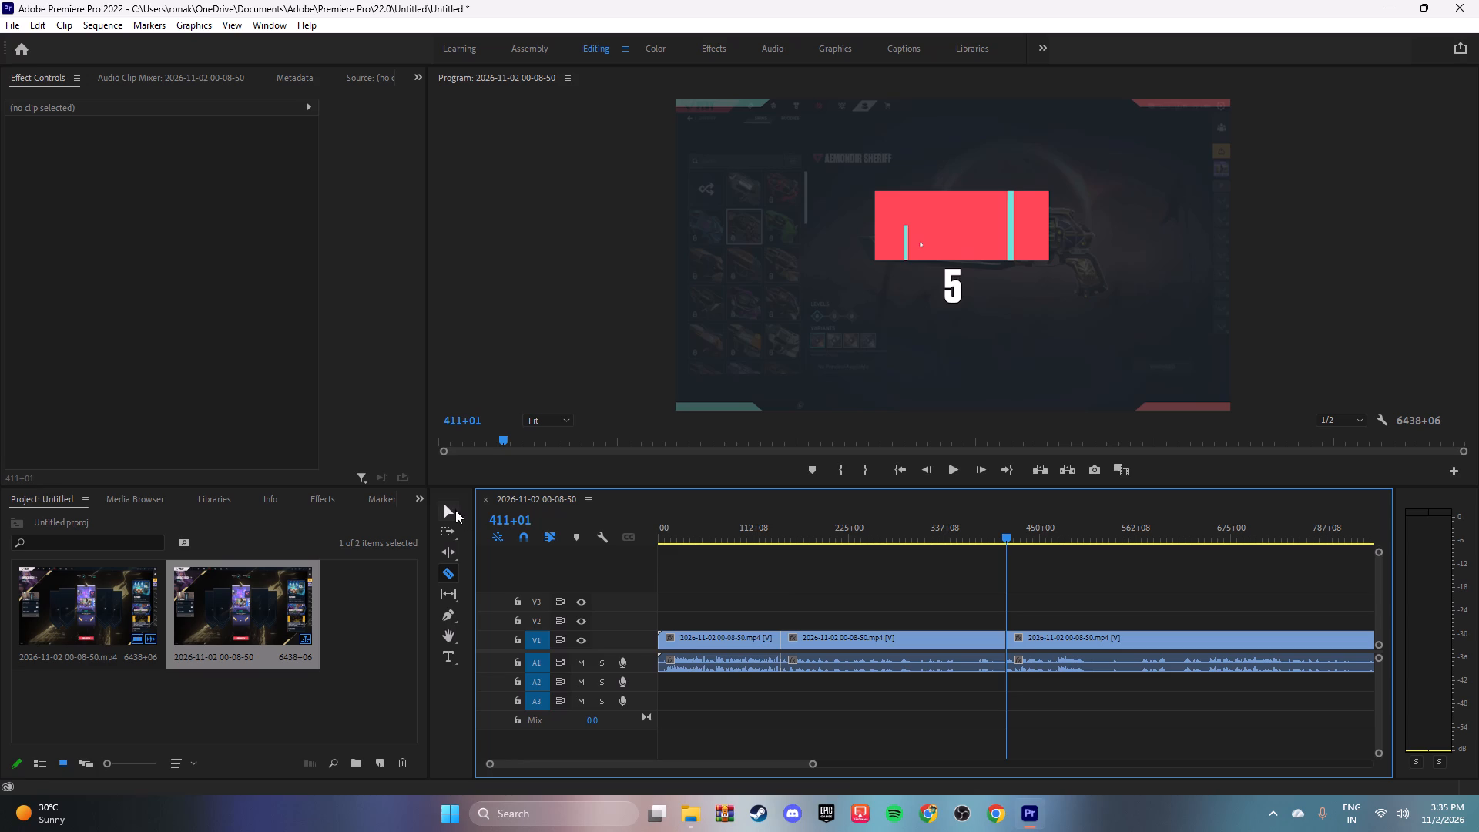
Delete the clip between the 145+03 and 411+01 cuts and move the following footage back to close the gap.
key("v")
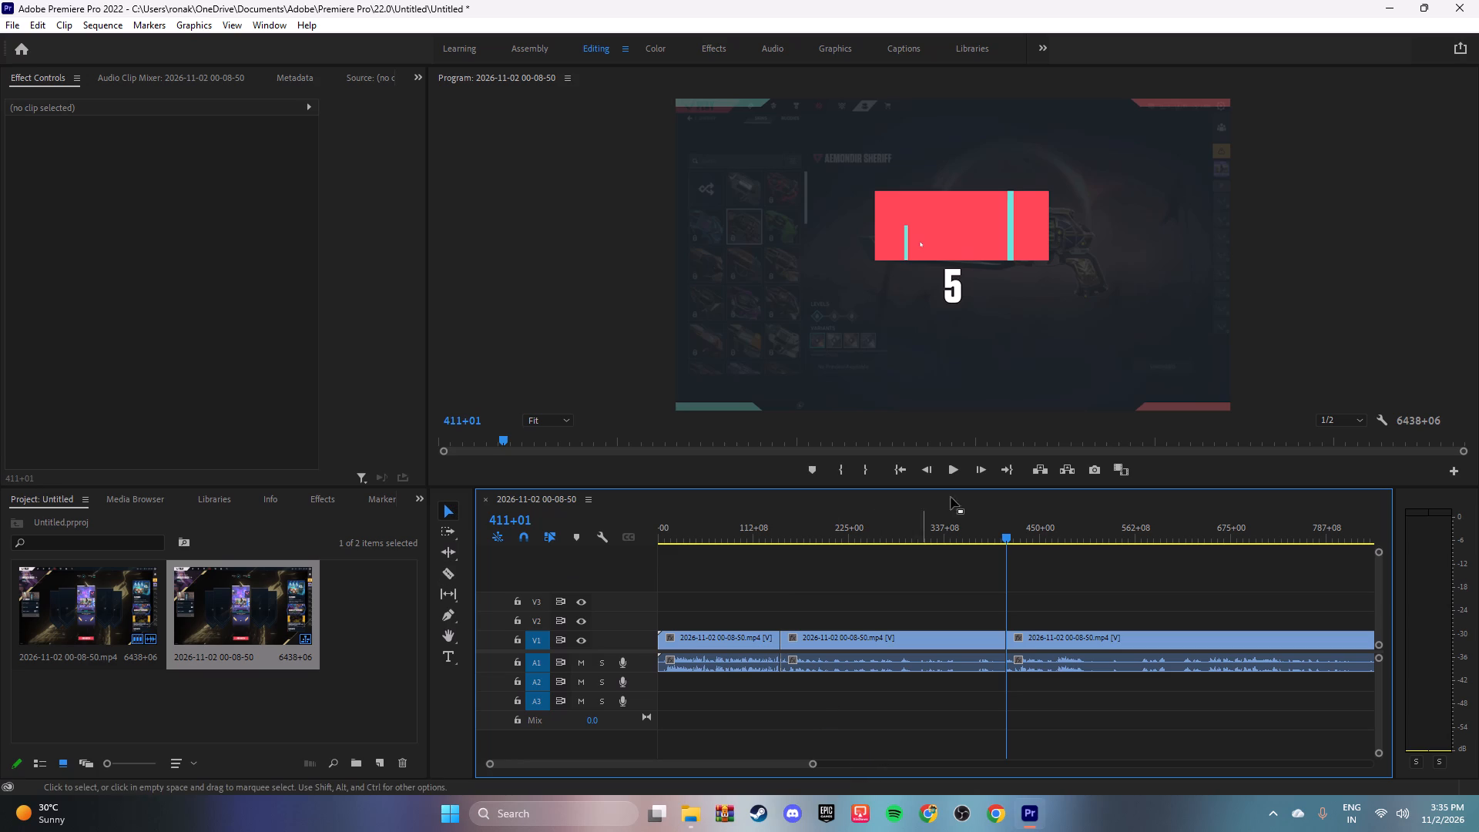
left_click(951, 467)
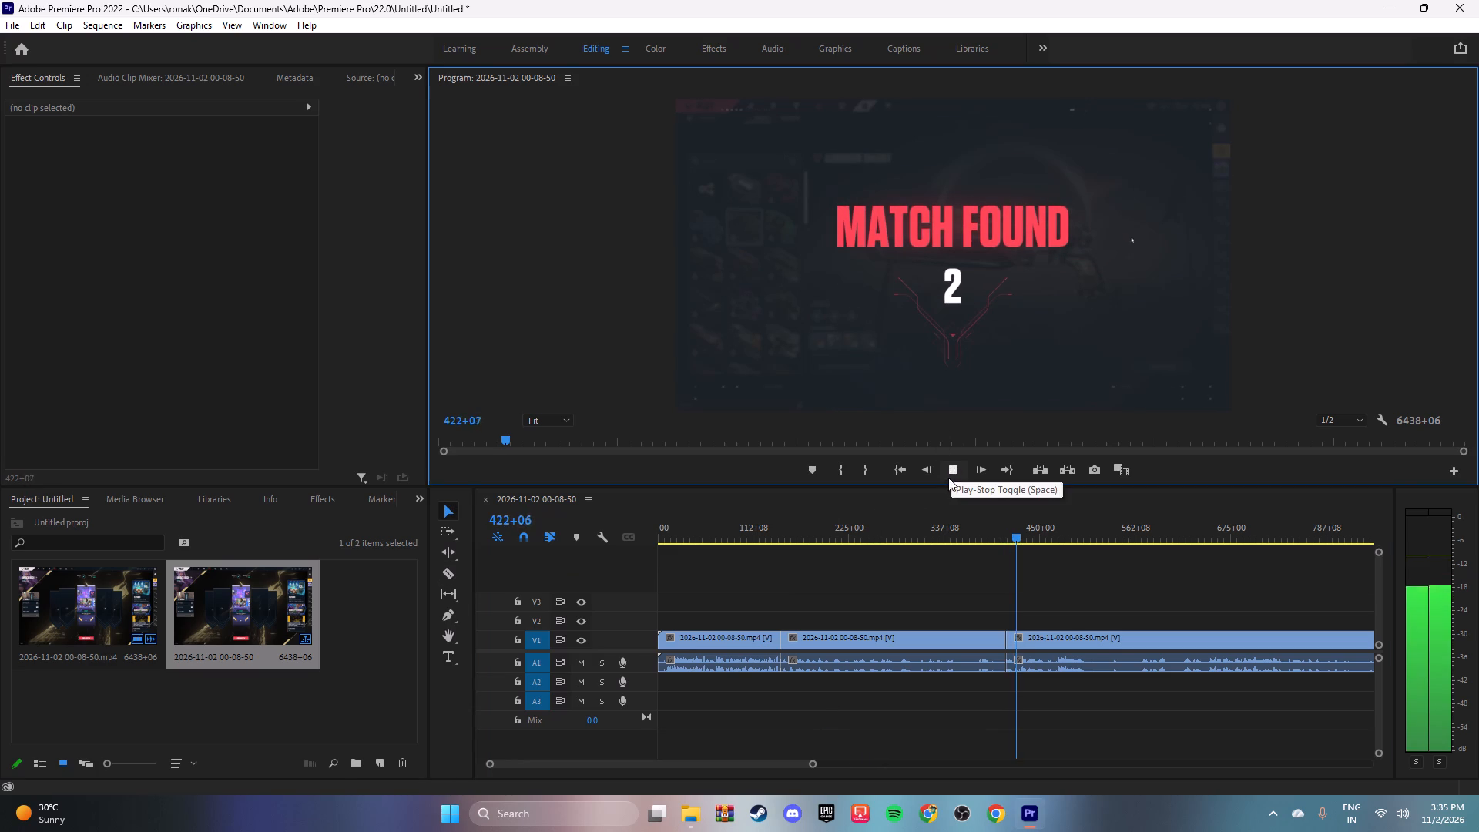
left_click(874, 636)
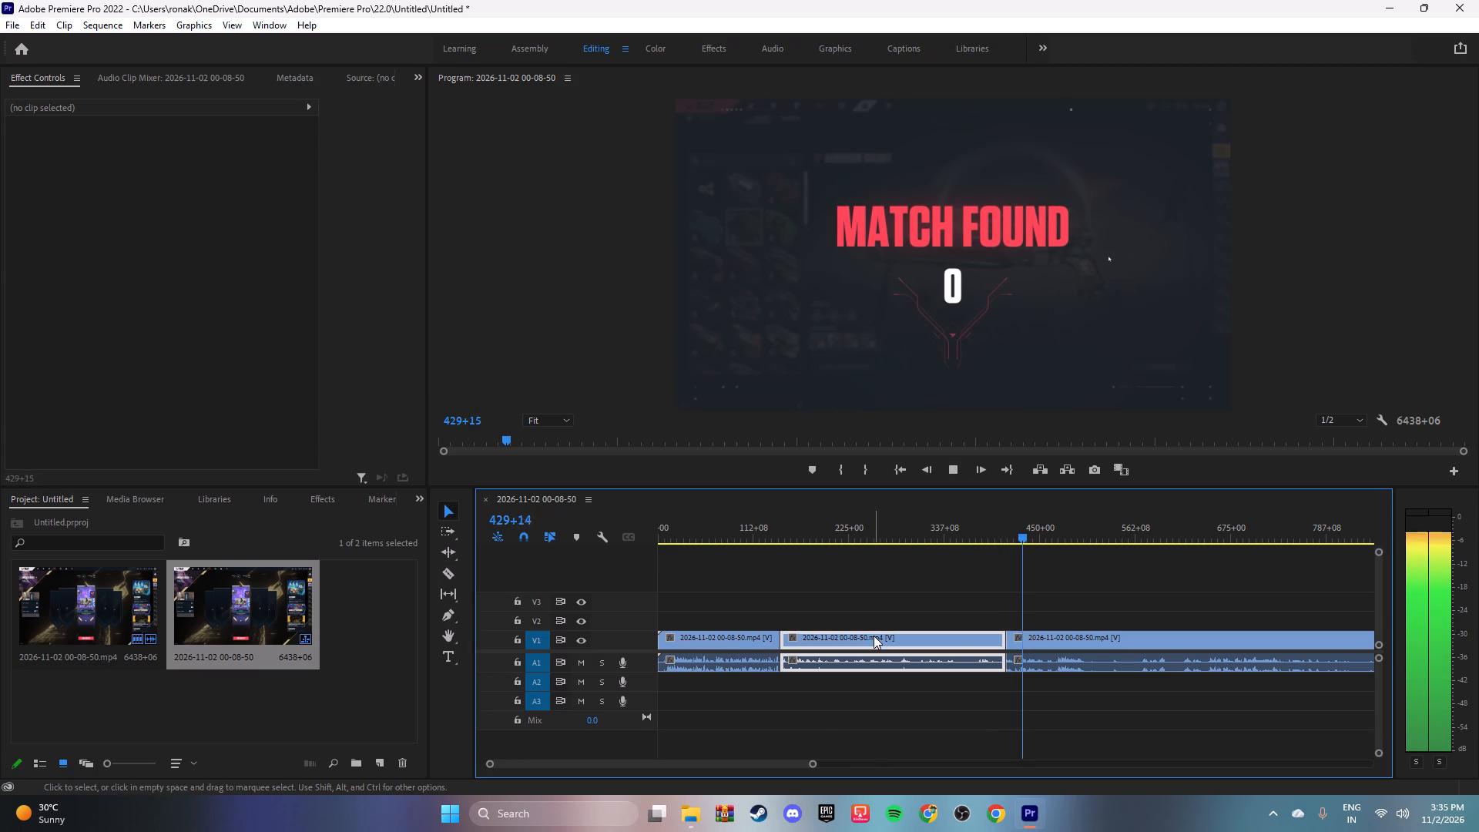
right_click(874, 636)
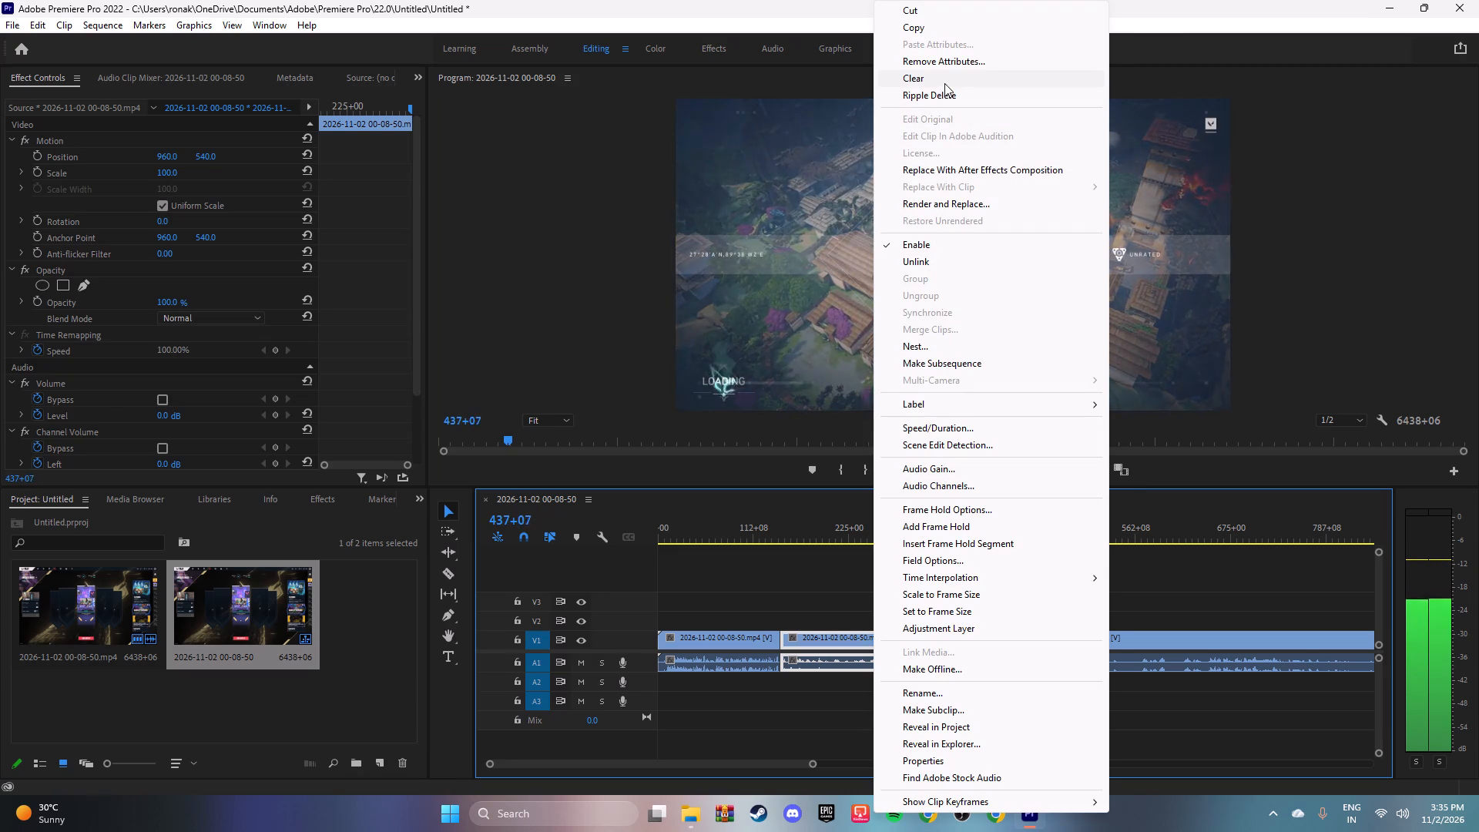
left_click(944, 83)
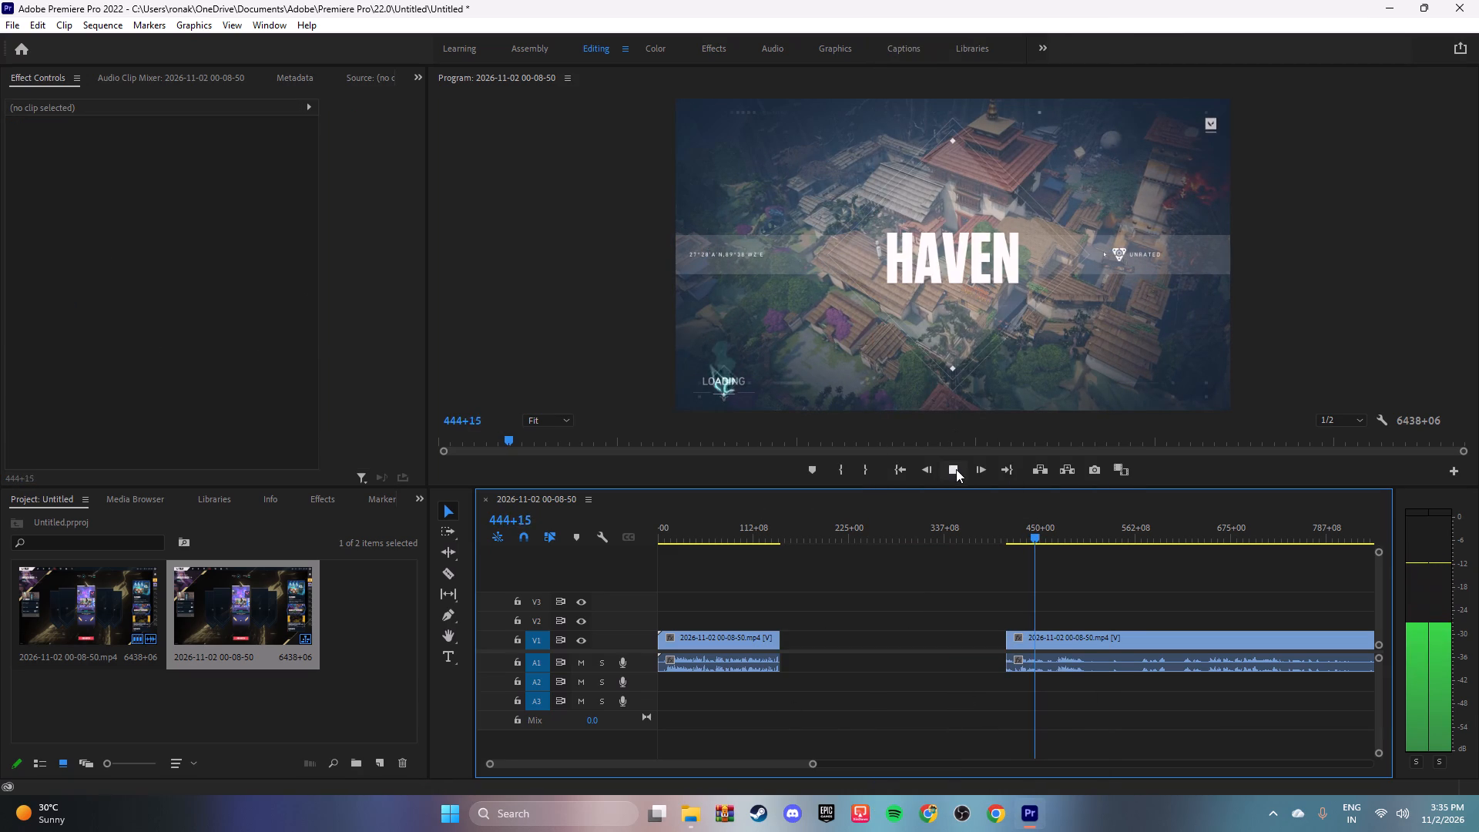
left_click(956, 469)
left_click_drag(1065, 635, 840, 634)
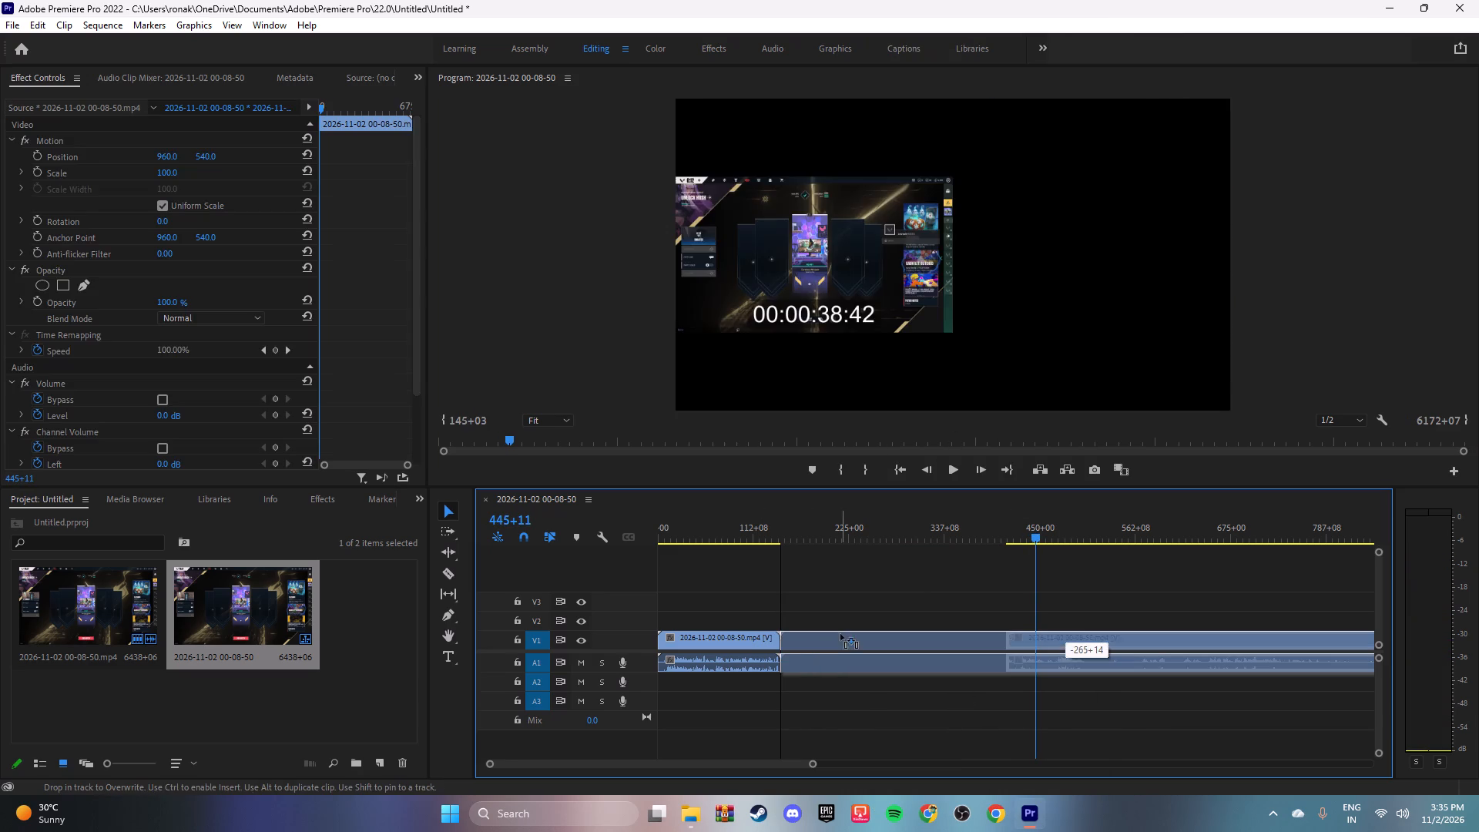
left_click_drag(840, 634, 840, 637)
Play across the join into the agent-select footage and split the clip at 249+01 with the Razor tool.
left_click_drag(1035, 533, 771, 541)
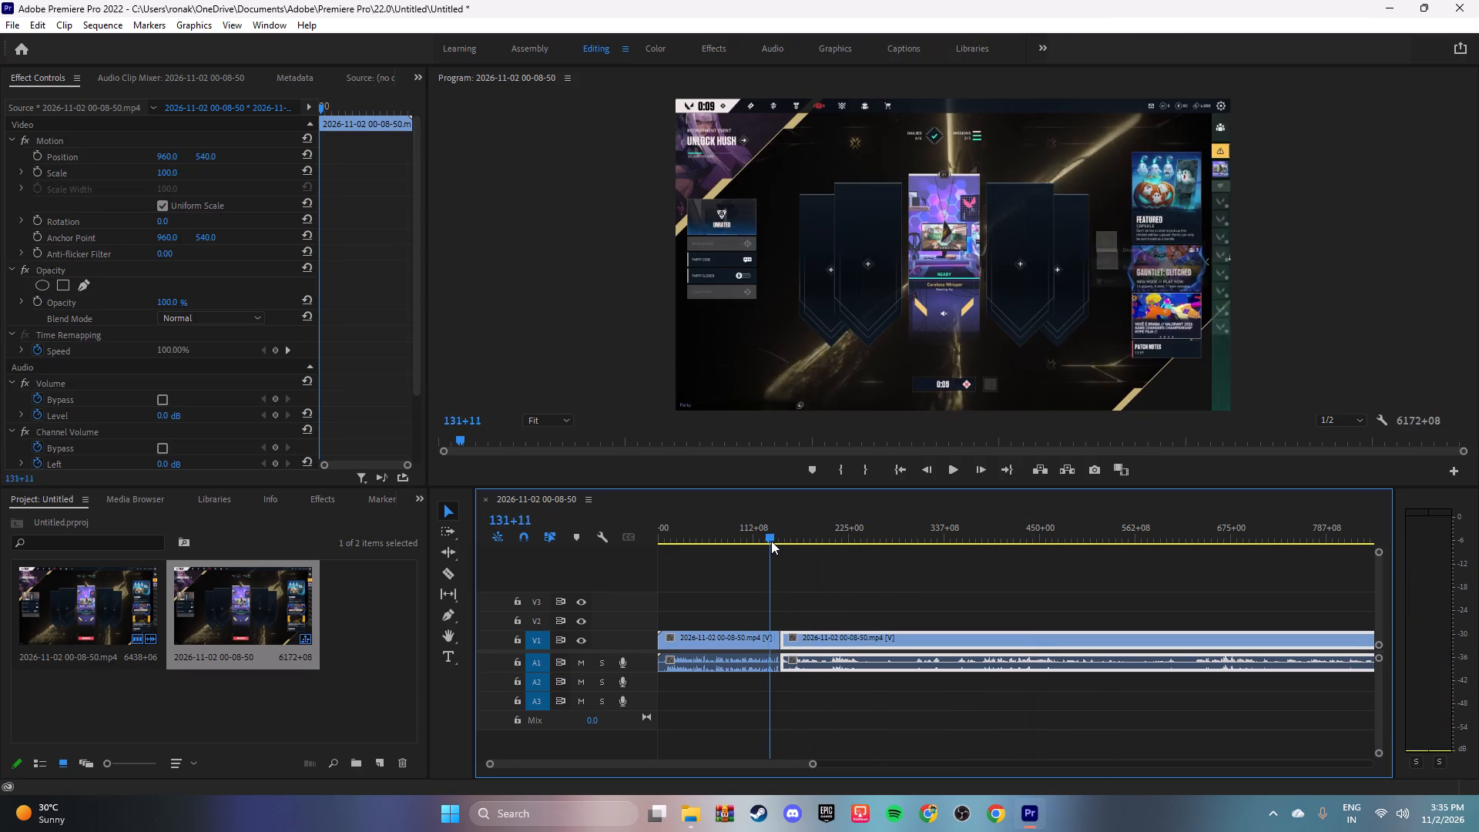
left_click_drag(771, 541, 776, 542)
key("space")
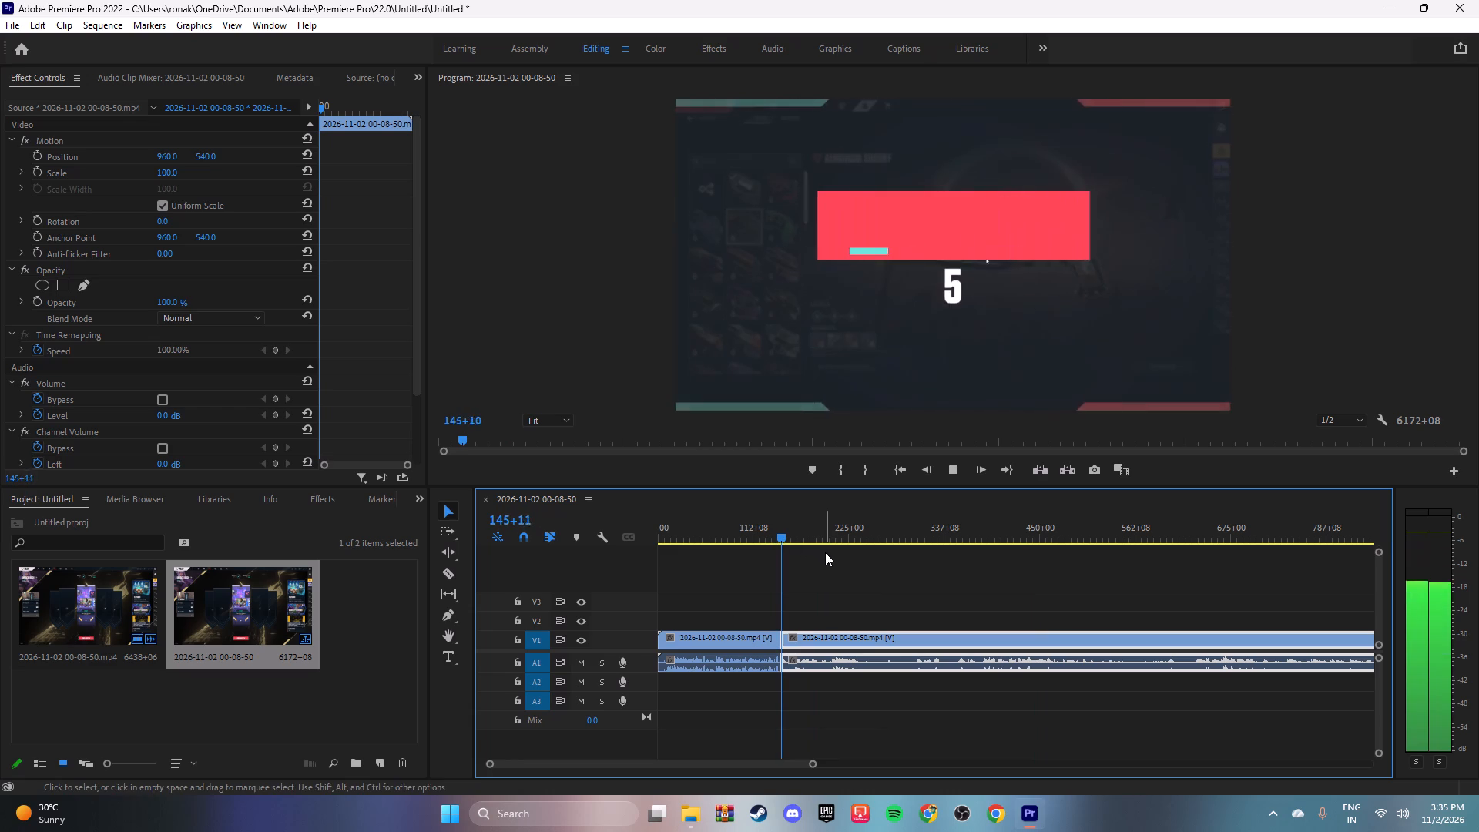
left_click(836, 572)
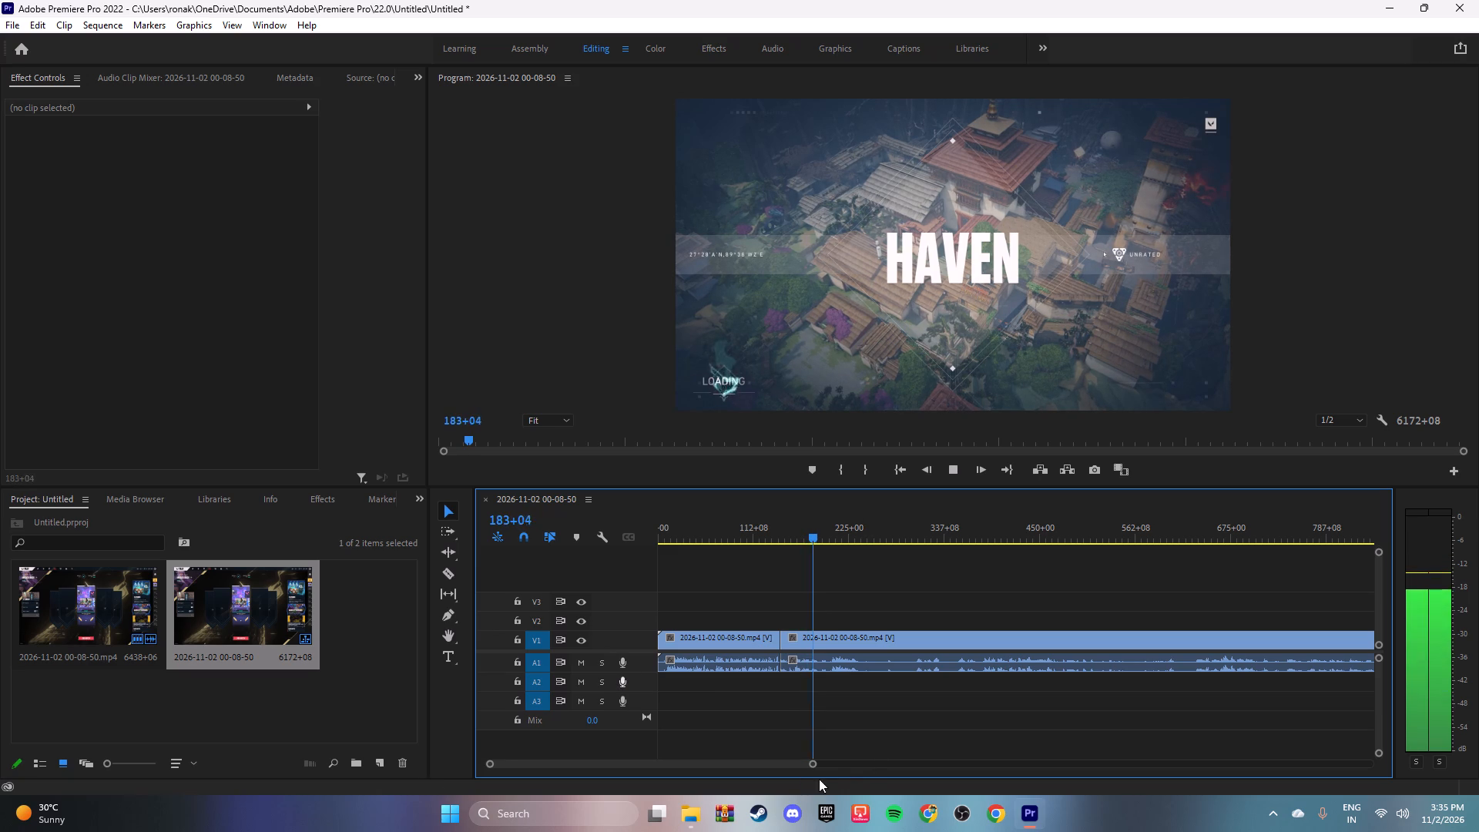
left_click_drag(813, 763, 870, 772)
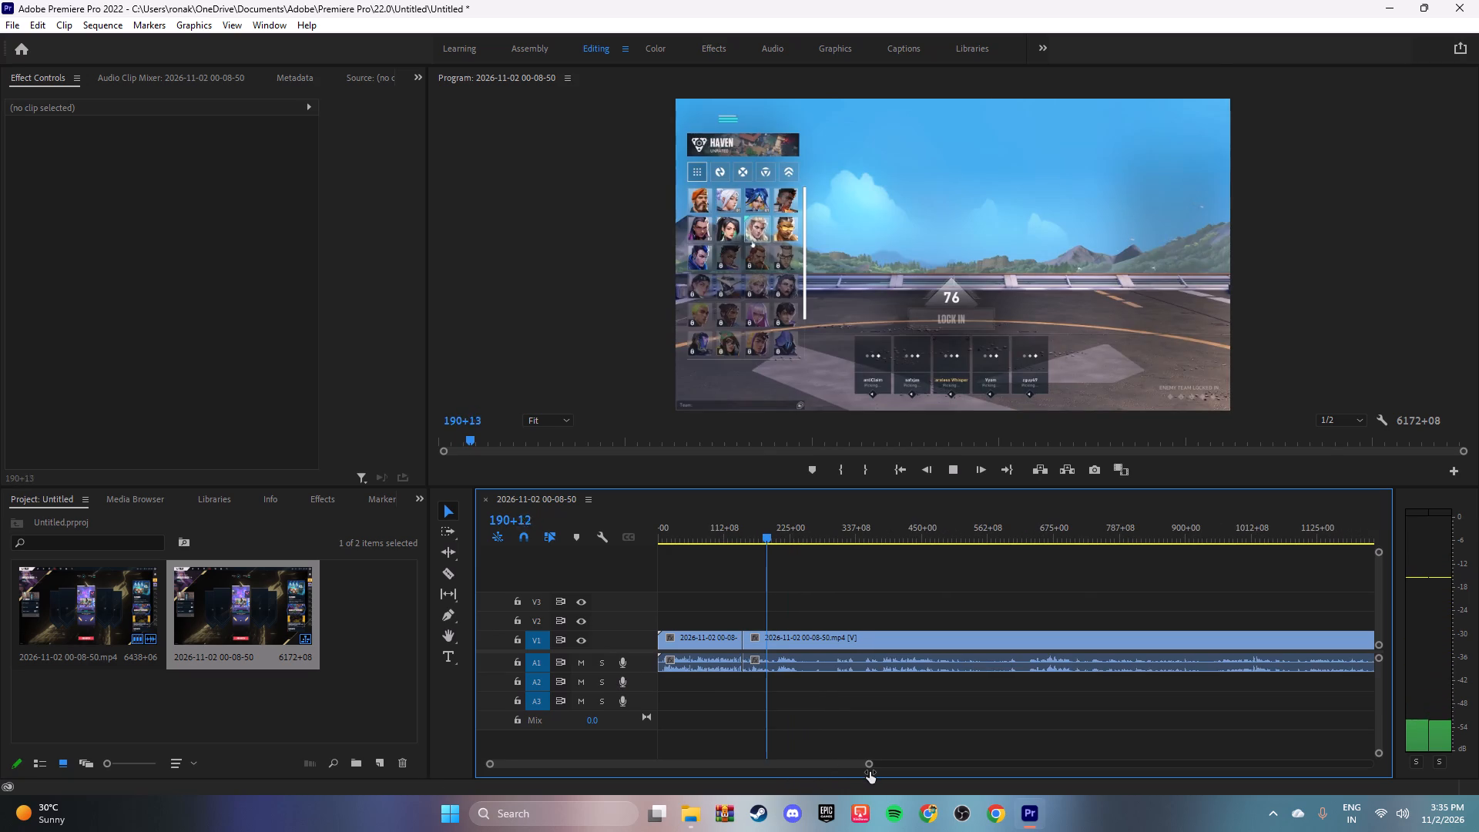
left_click_drag(870, 772, 874, 773)
left_click_drag(772, 535, 811, 543)
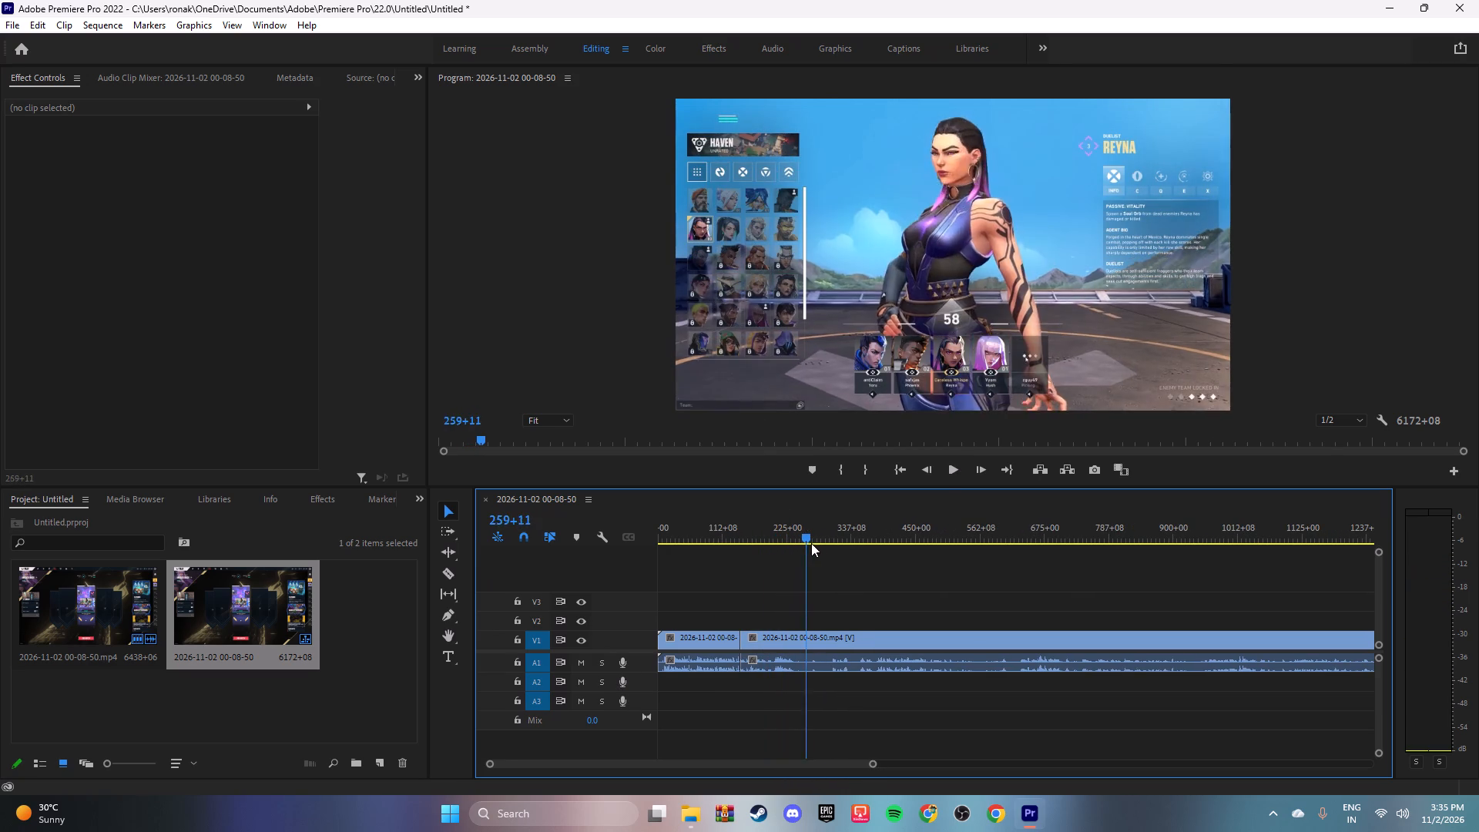
left_click_drag(811, 543, 846, 545)
key("space")
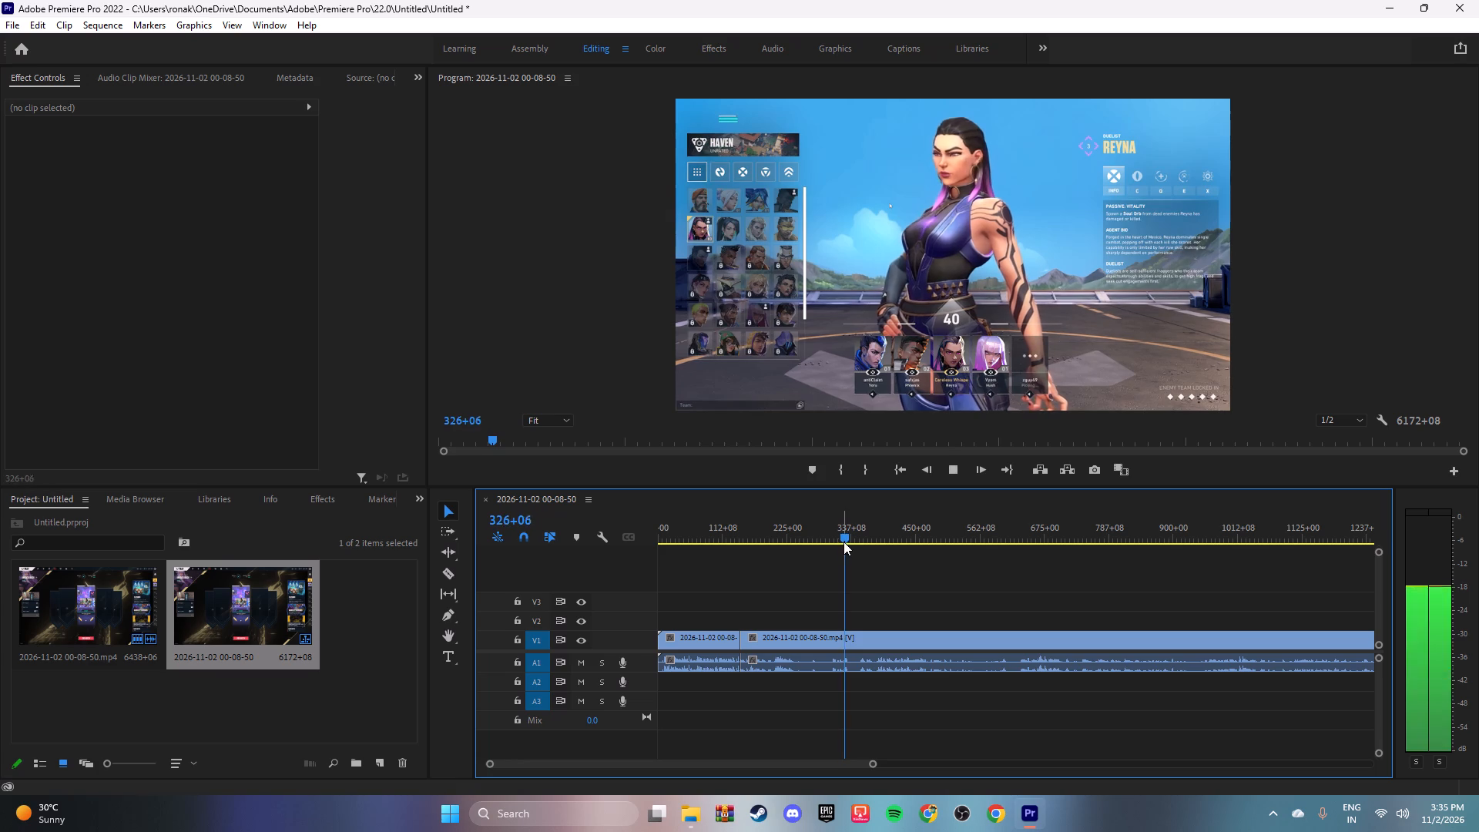
left_click_drag(843, 542, 786, 538)
key("space")
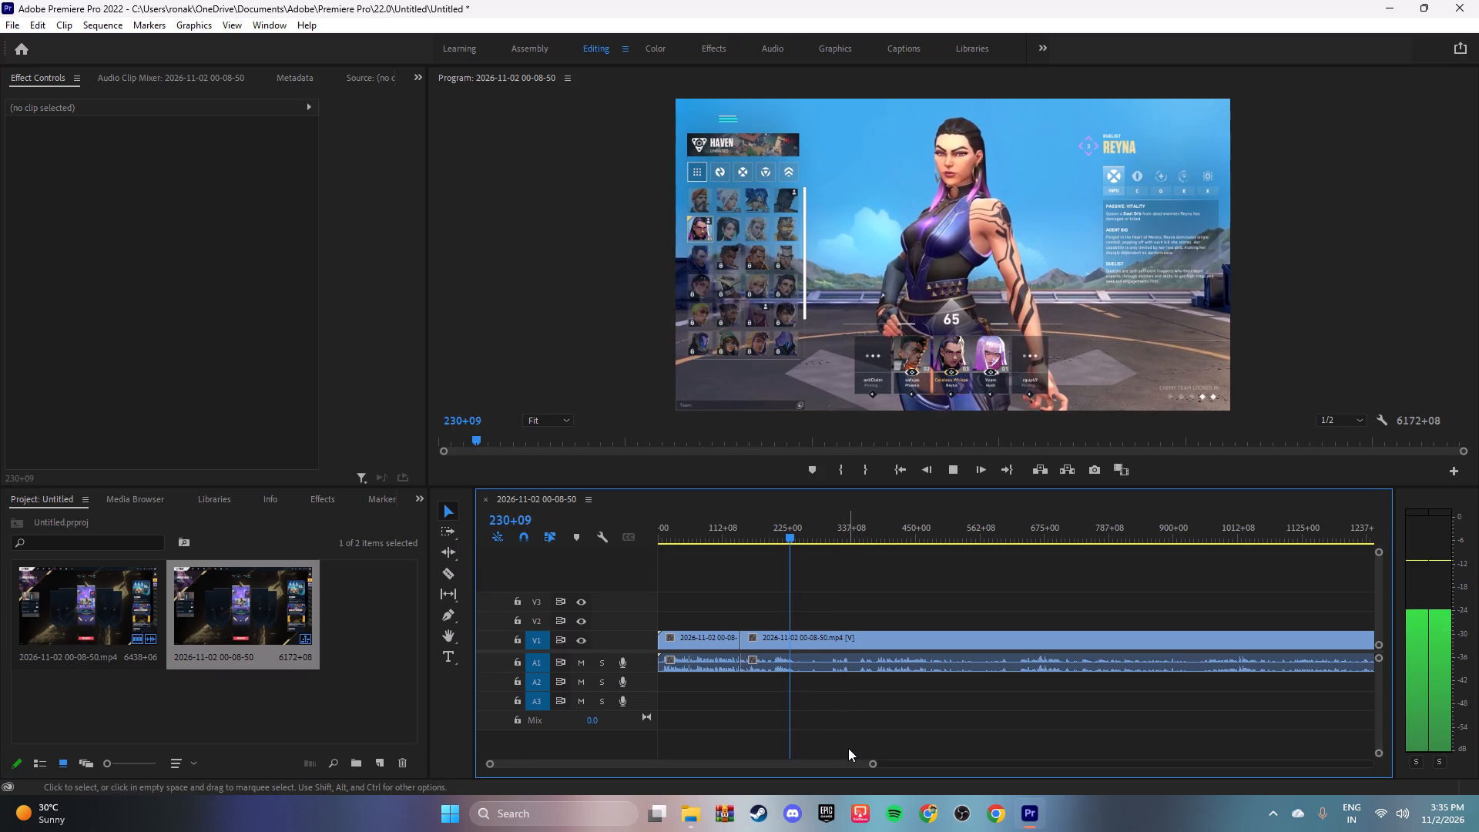
left_click(454, 575)
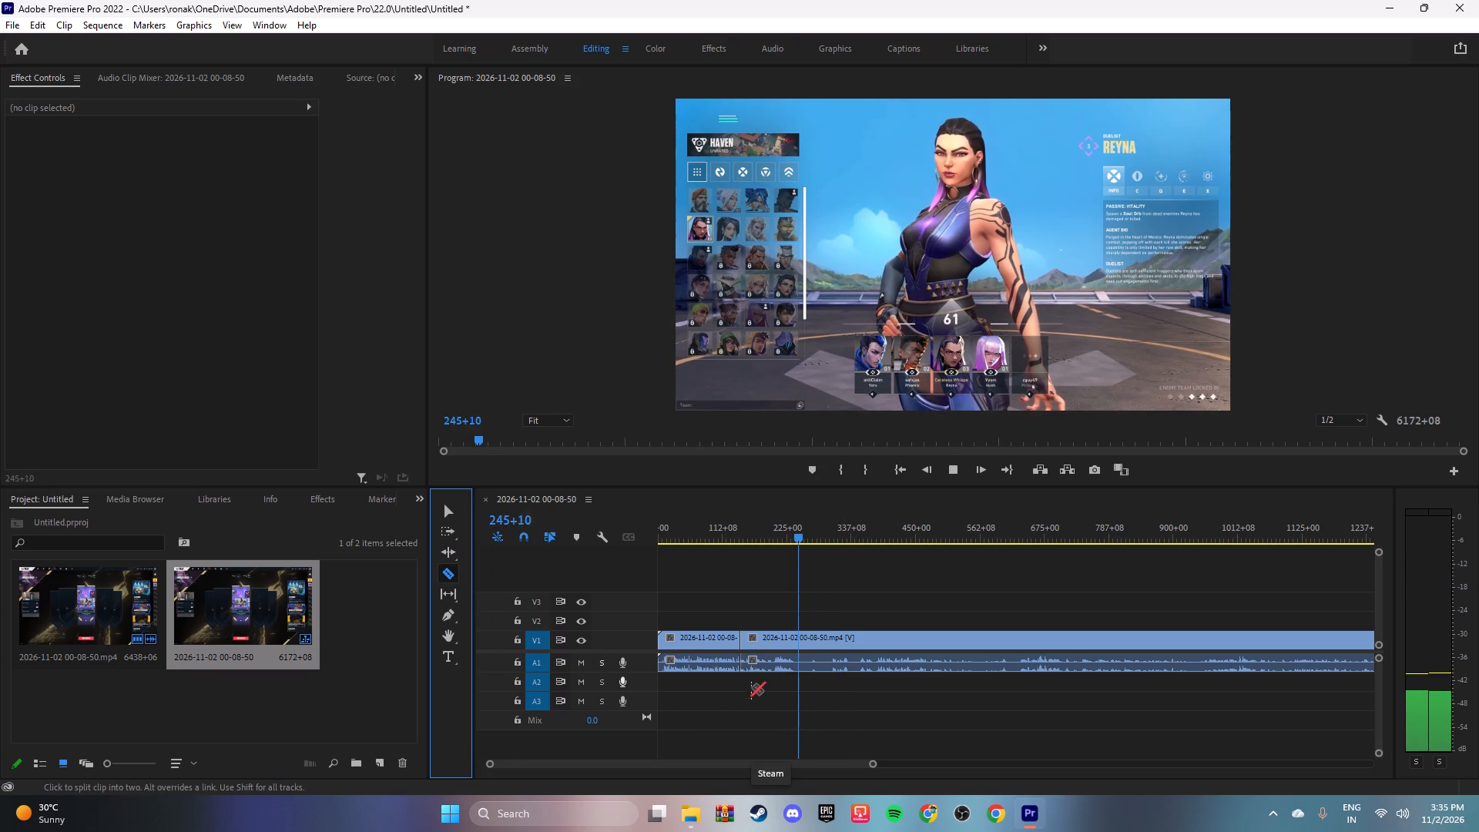
key("space")
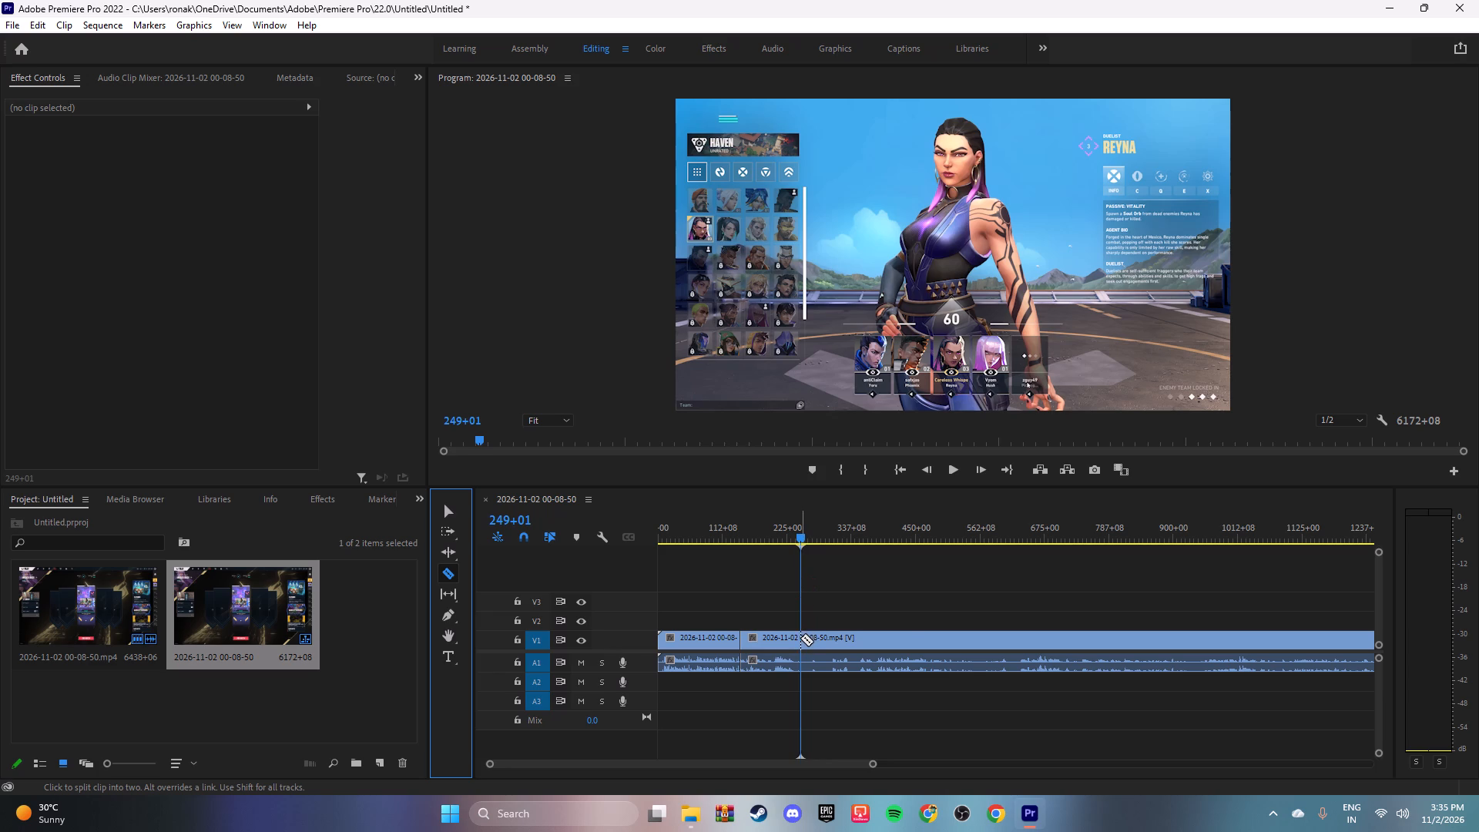
left_click(800, 638)
Skim the rest of agent select up to the Haven versus screen and split the clip where the countdown reaches about 33.
key("space")
left_click_drag(803, 537, 855, 549)
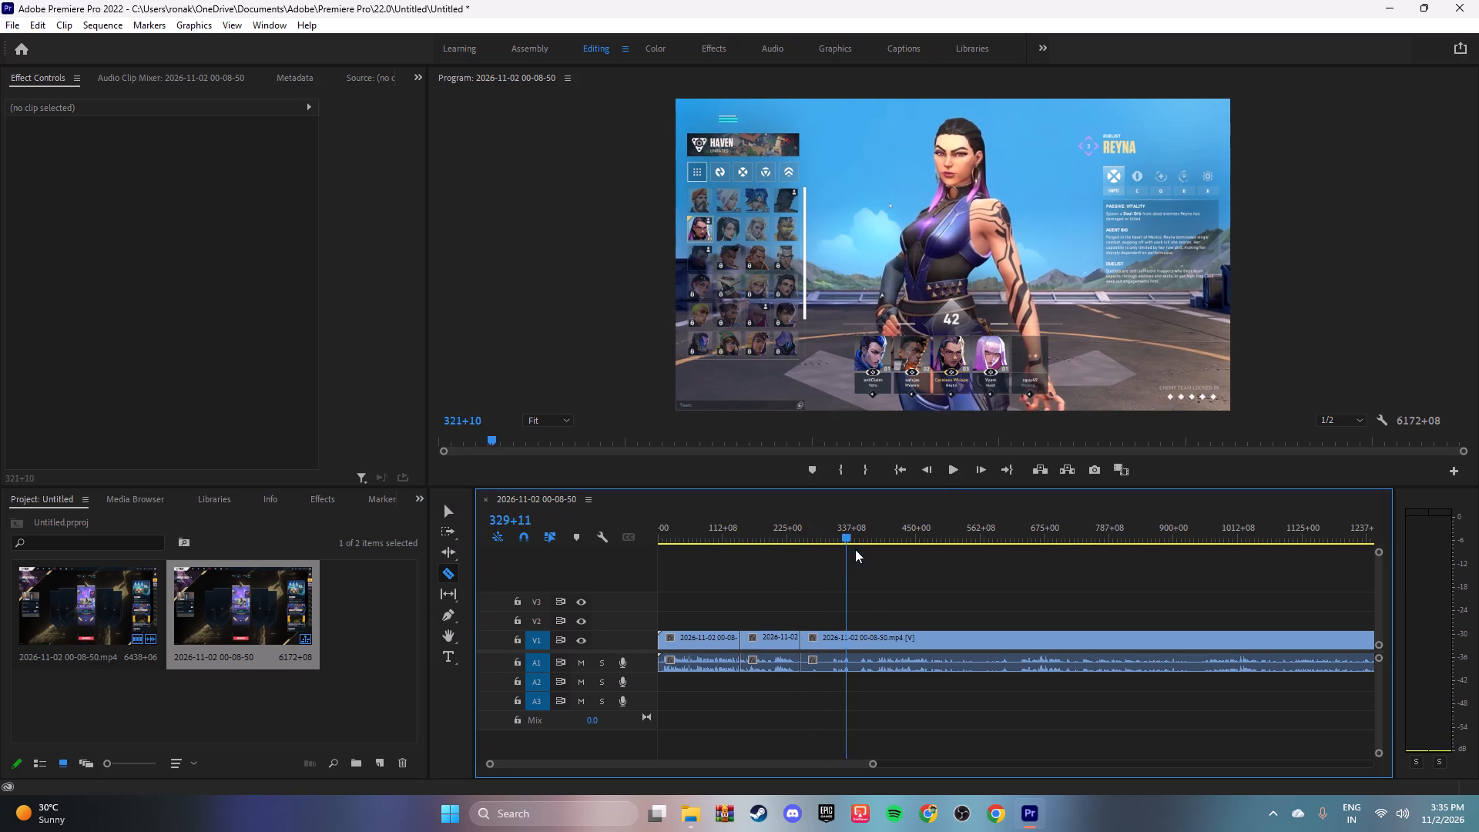
left_click_drag(855, 549, 856, 549)
key("space")
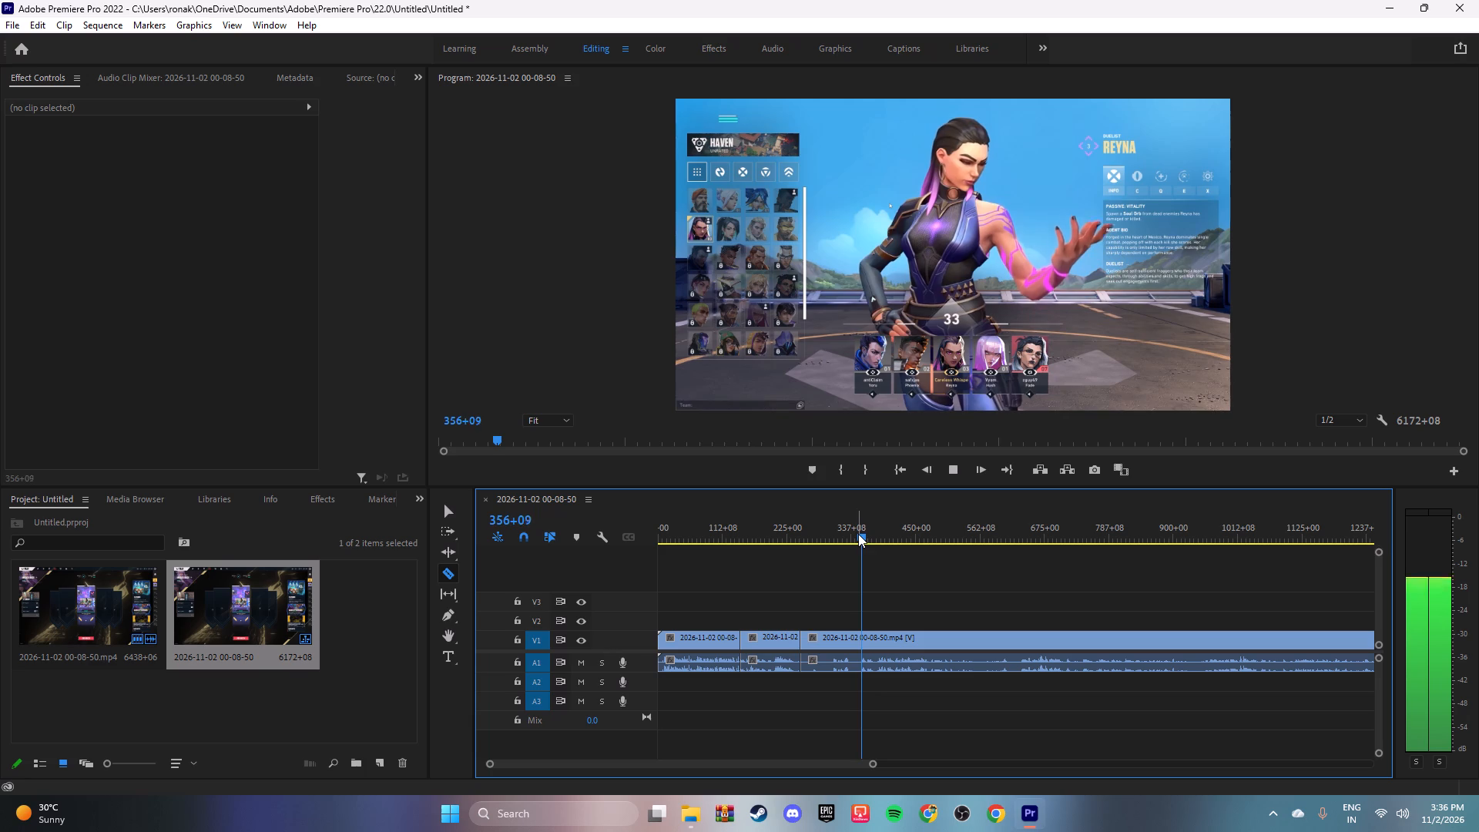
left_click_drag(867, 537, 904, 546)
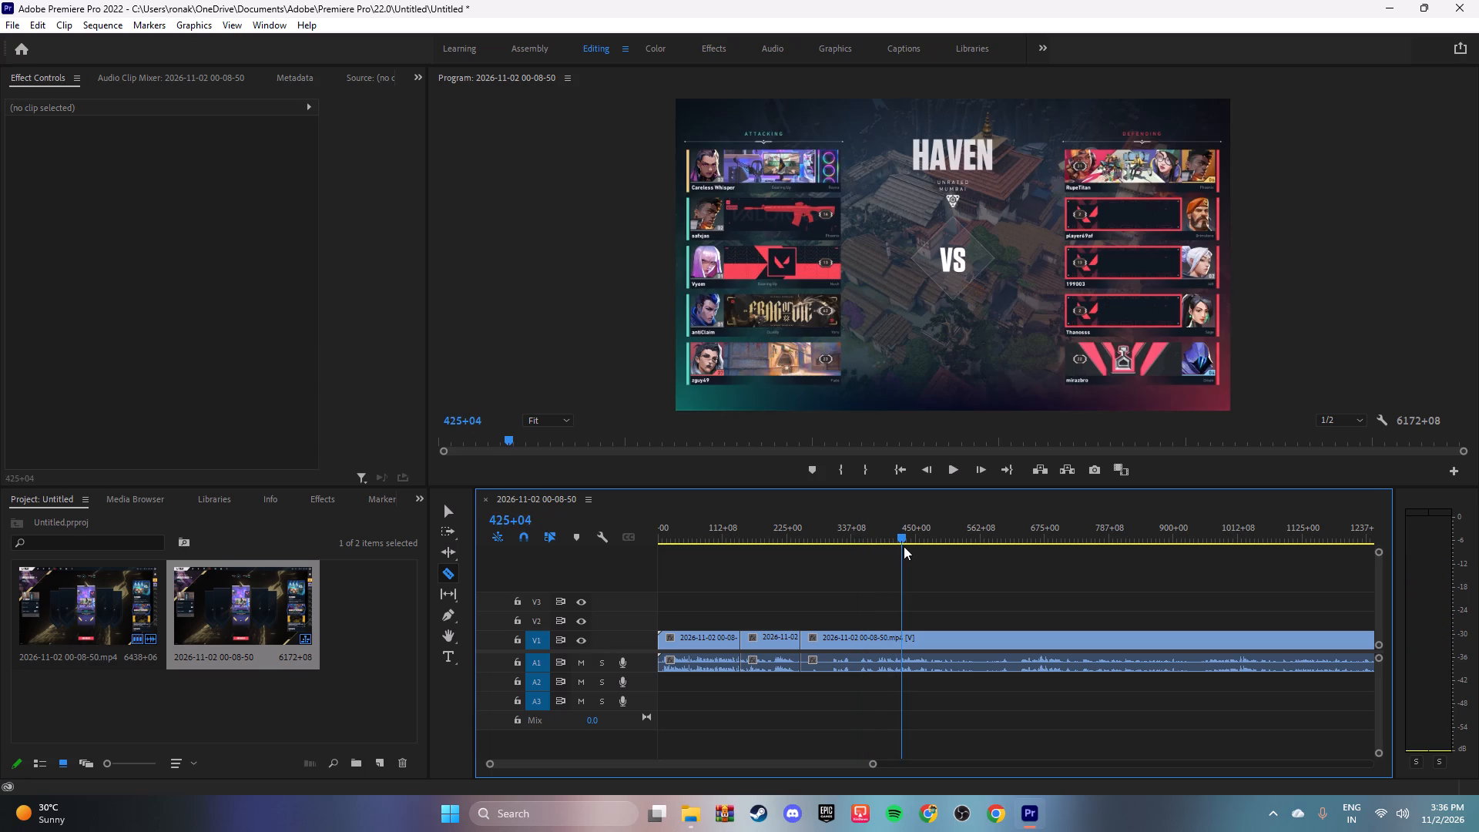
left_click_drag(904, 546, 883, 546)
key("space")
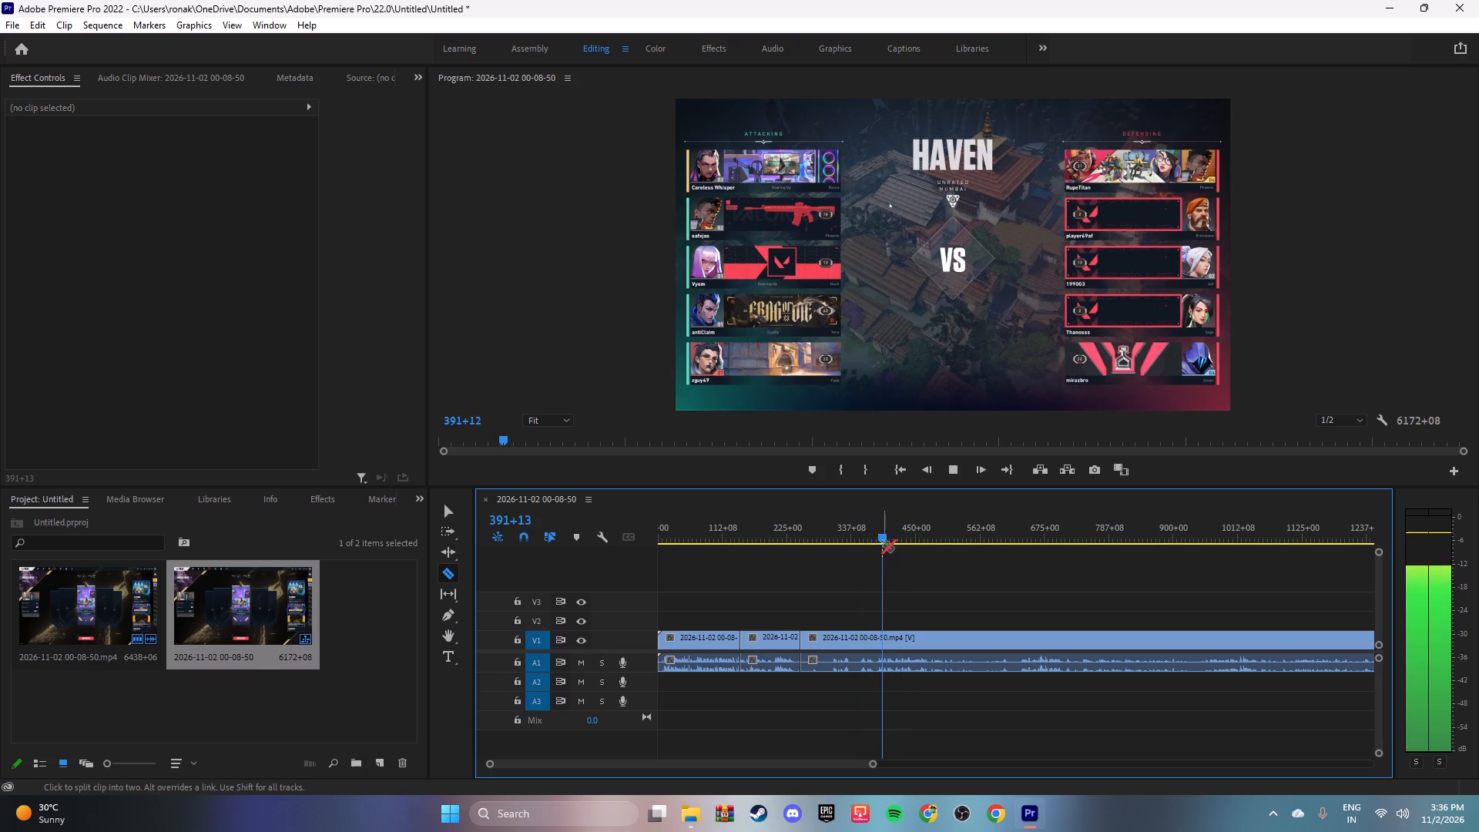
left_click_drag(882, 543, 867, 544)
left_click_drag(887, 535, 868, 540)
key("space")
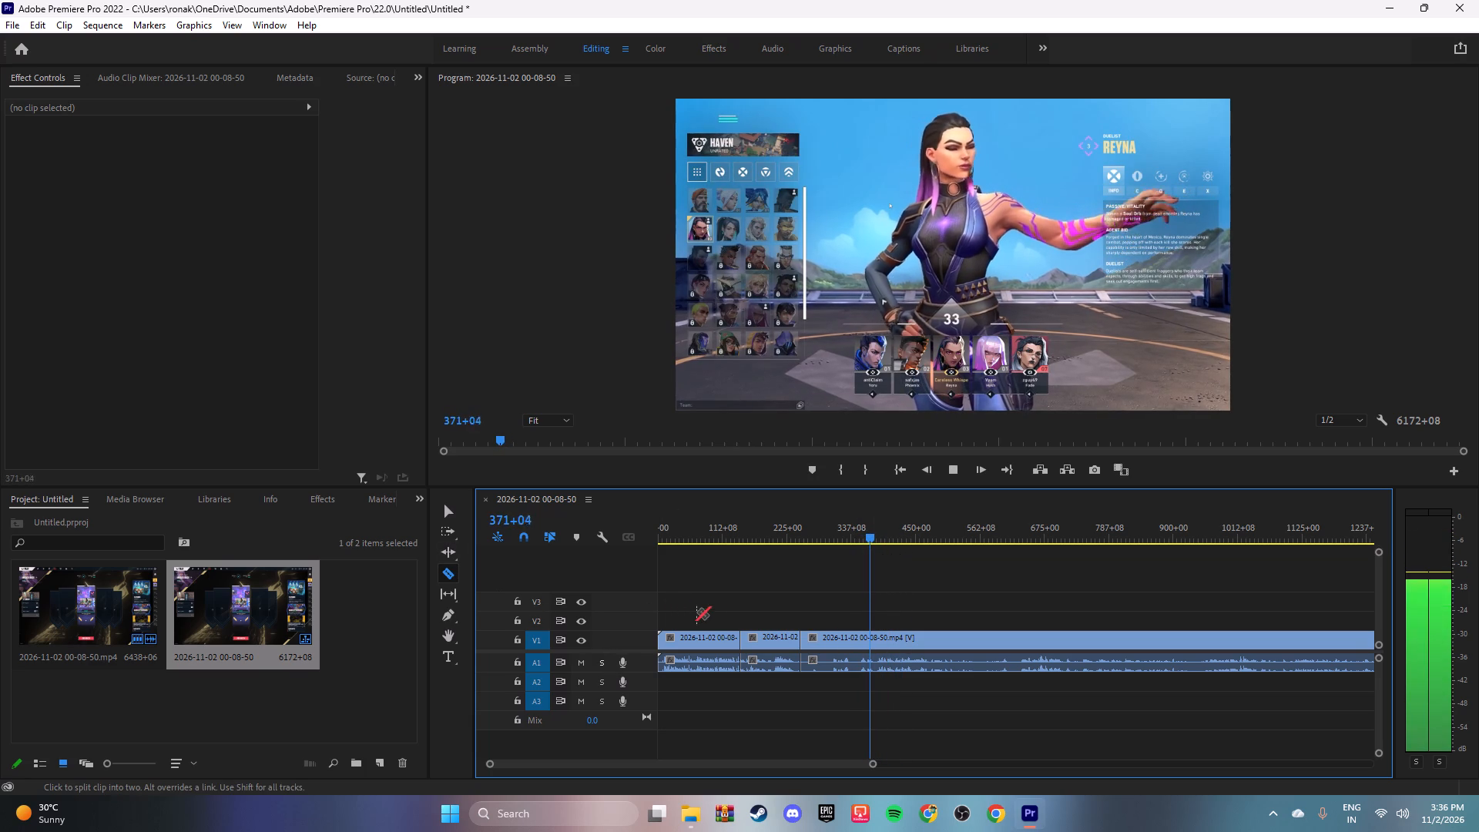
key("space")
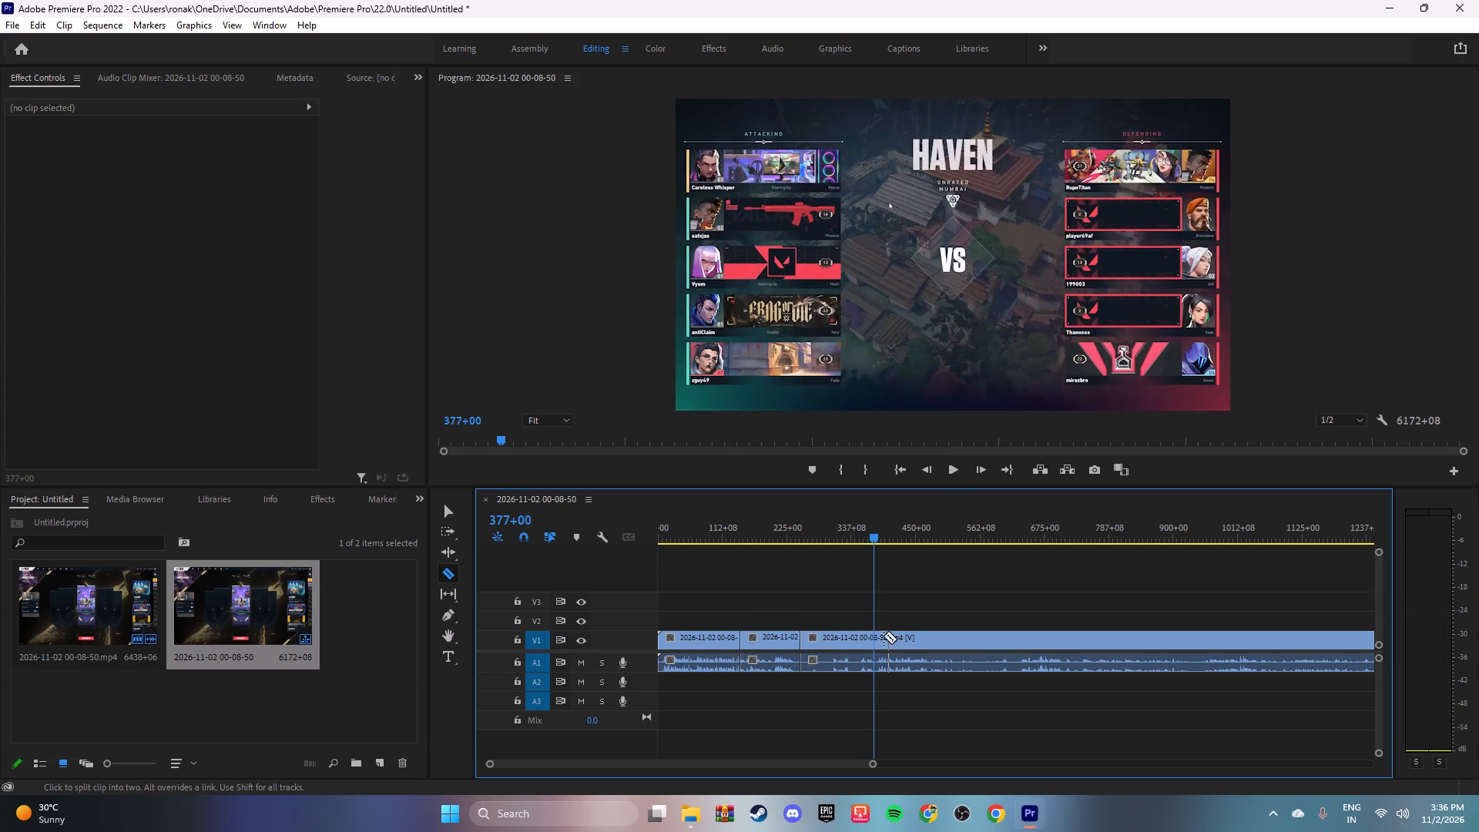
left_click(872, 537)
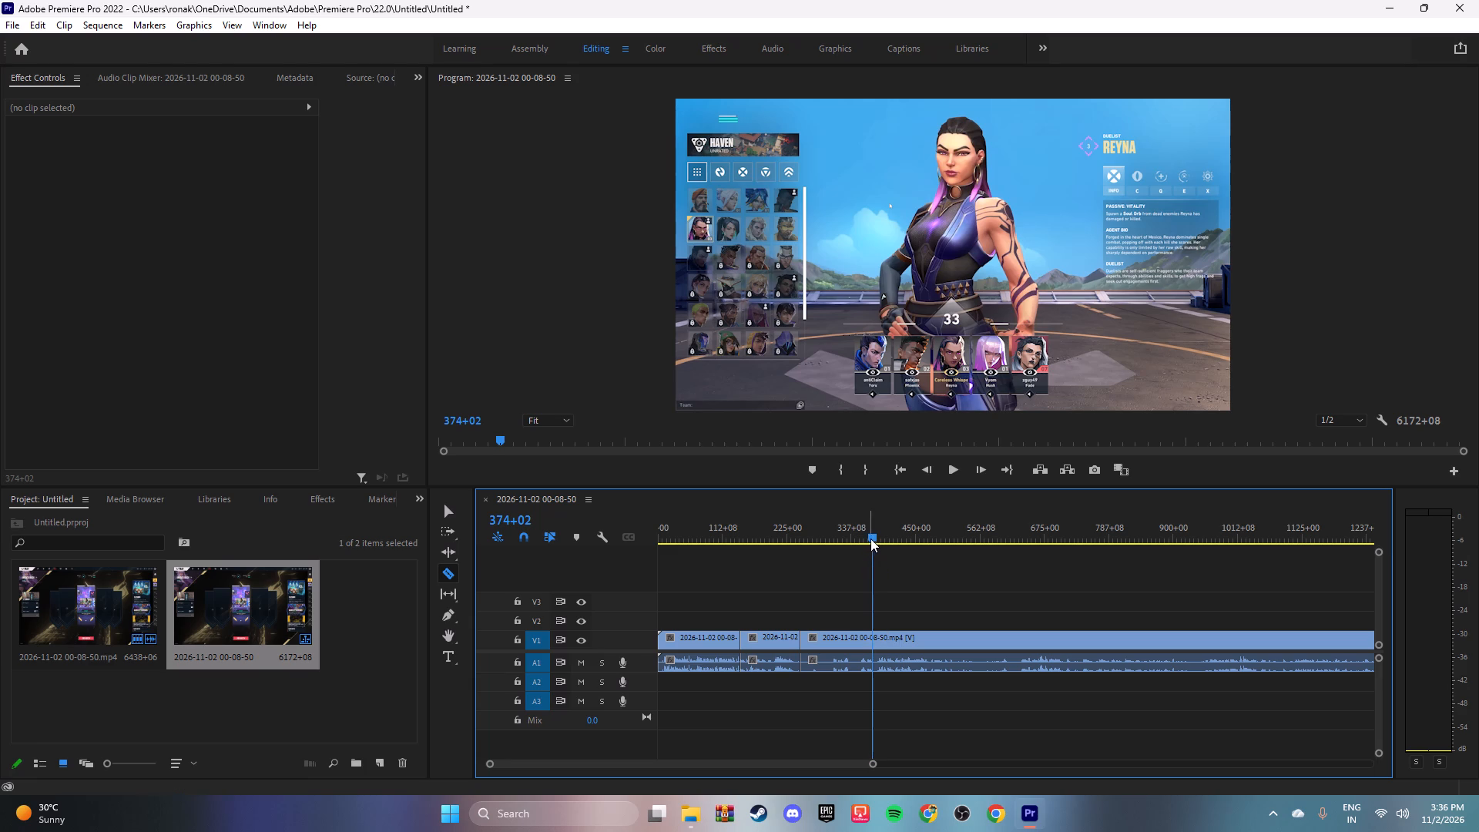
left_click_drag(872, 538, 861, 541)
key("space")
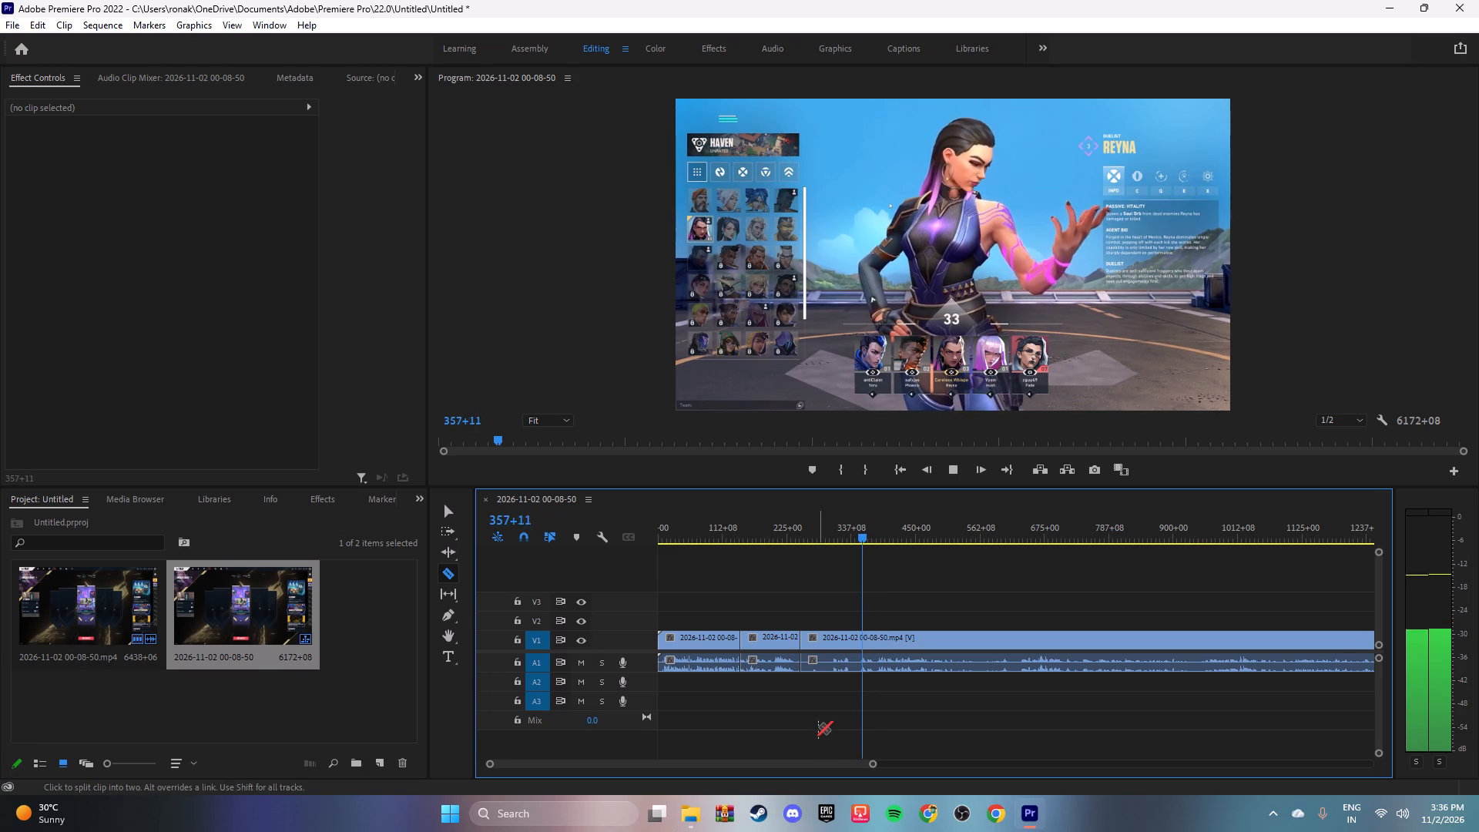
key("space")
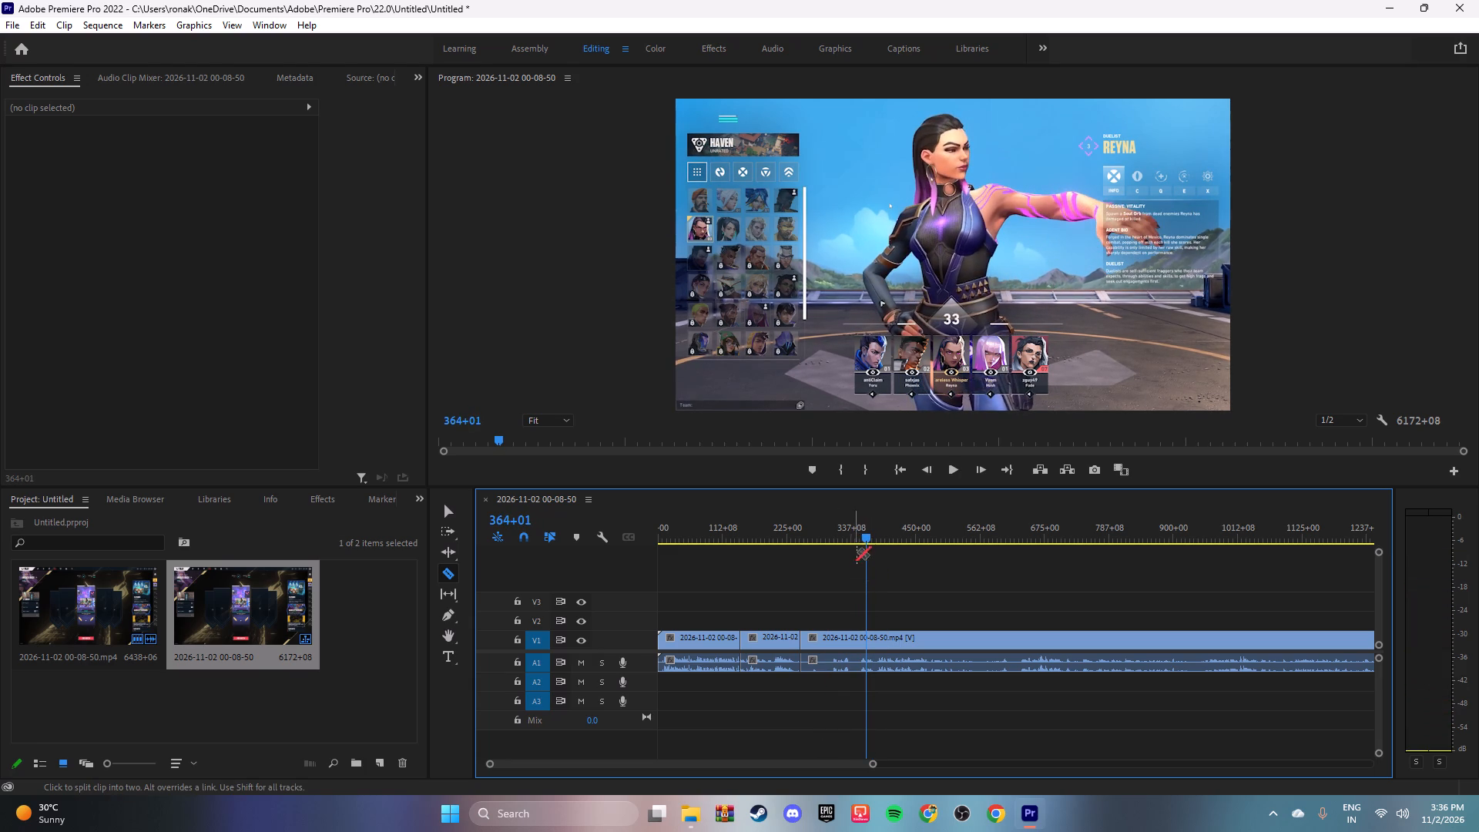
left_click_drag(868, 542, 860, 545)
key("space")
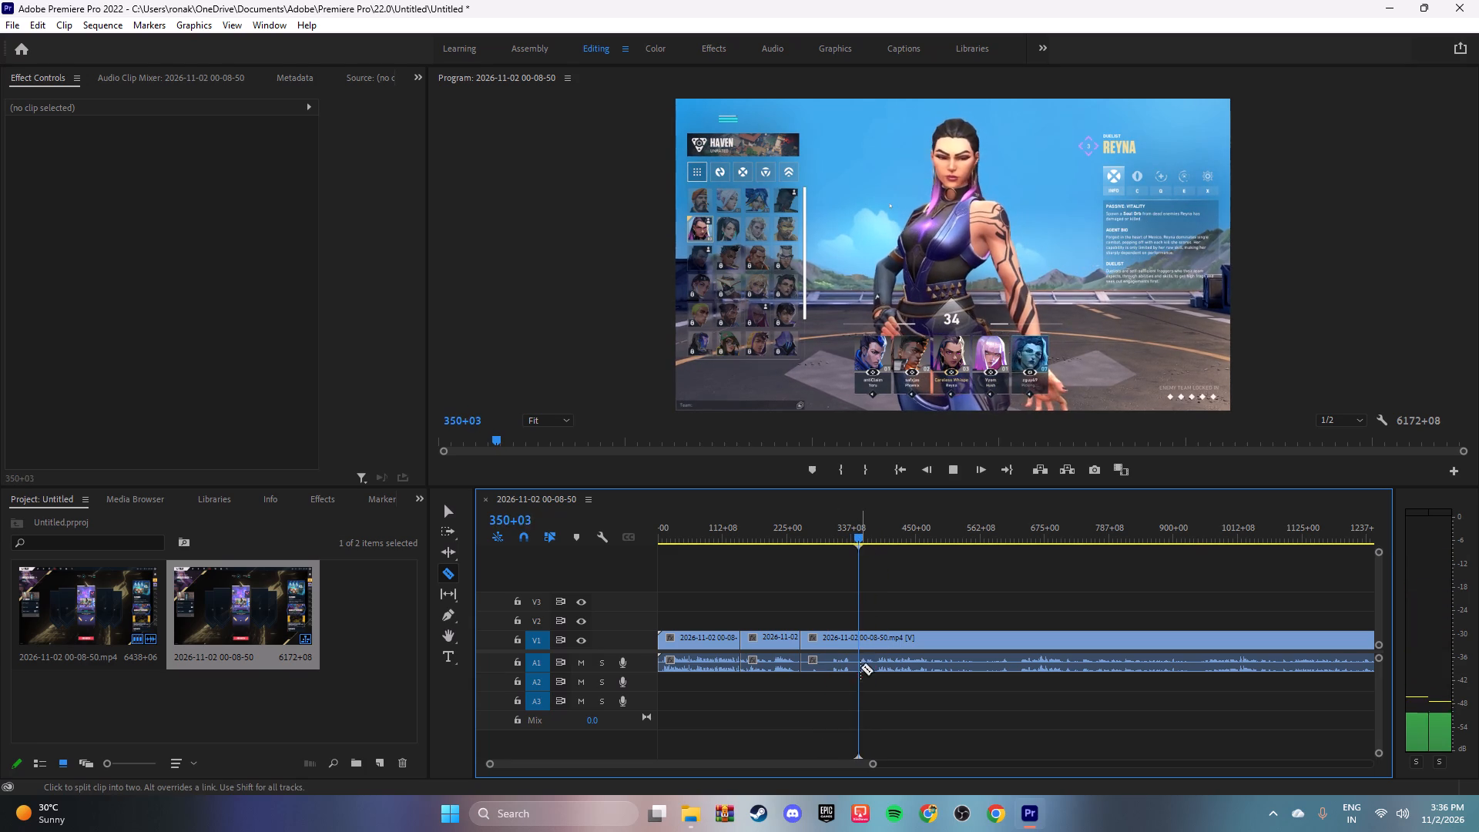
left_click(861, 641)
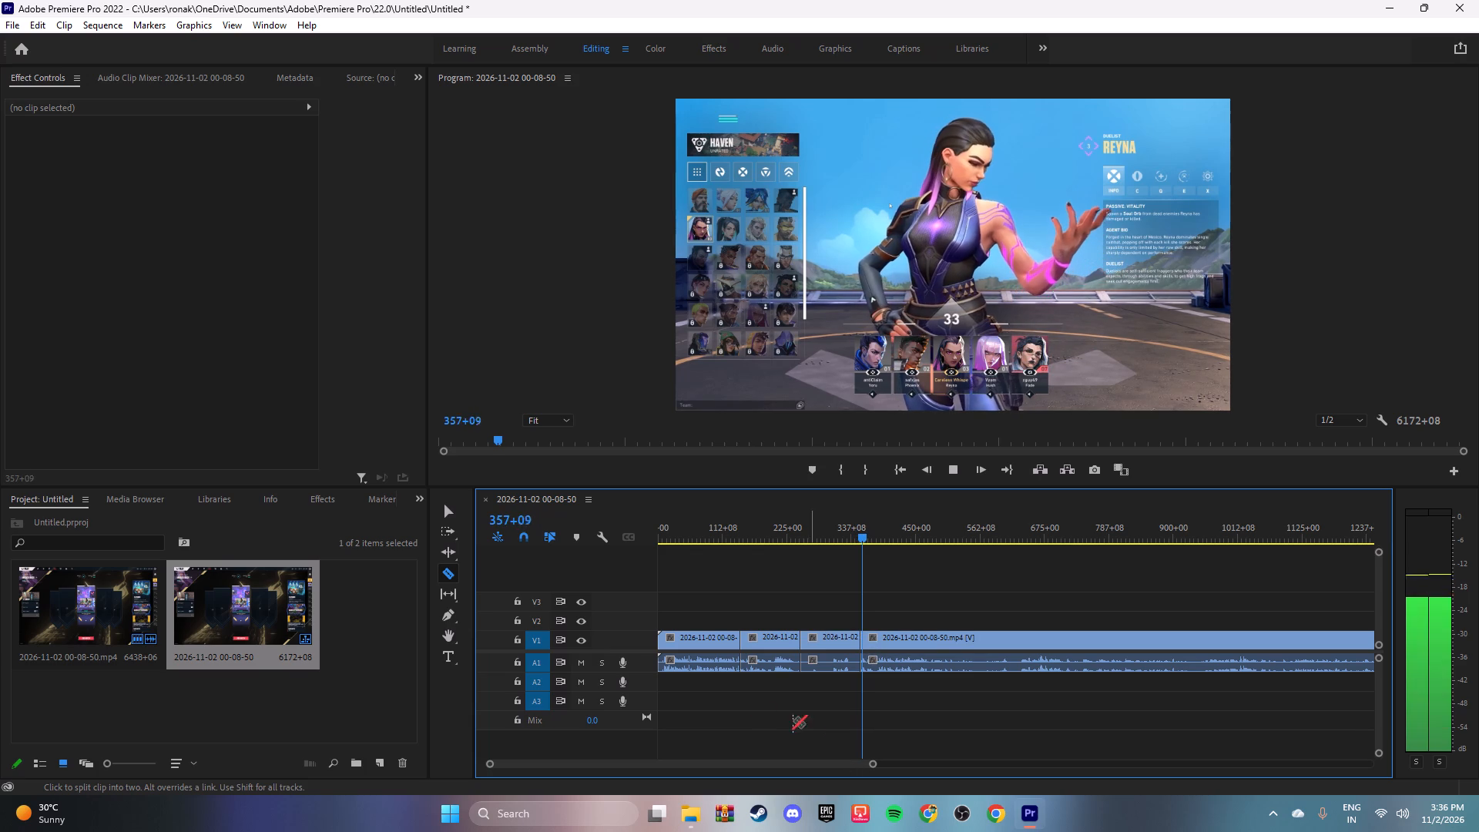
key("space")
key("space")
key("space")
Delete the agent-select segment after the 249+01 cut, close the gap with the following clip, and play across the join.
key("v")
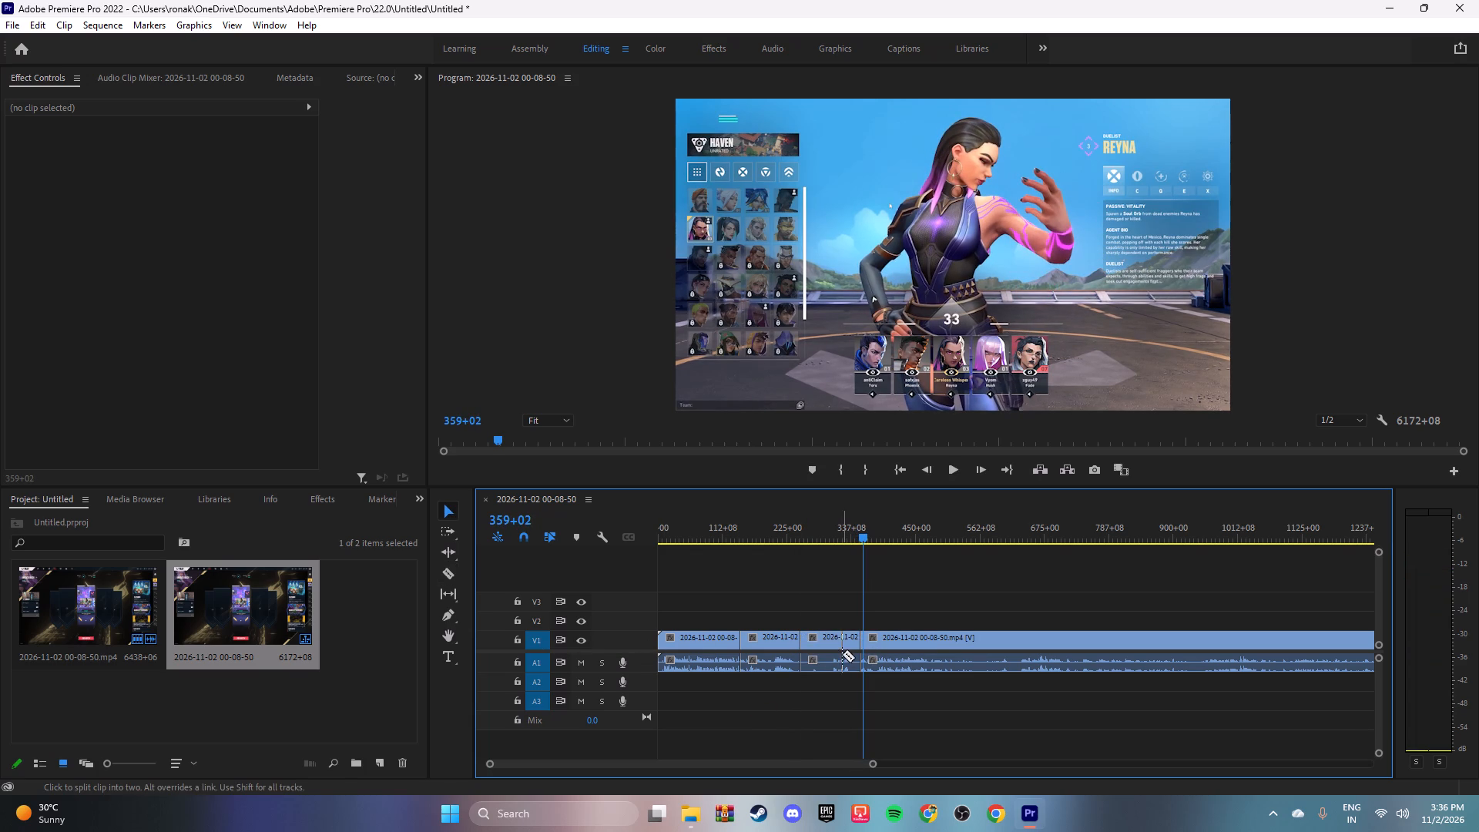
left_click(835, 646)
right_click(833, 641)
left_click(880, 77)
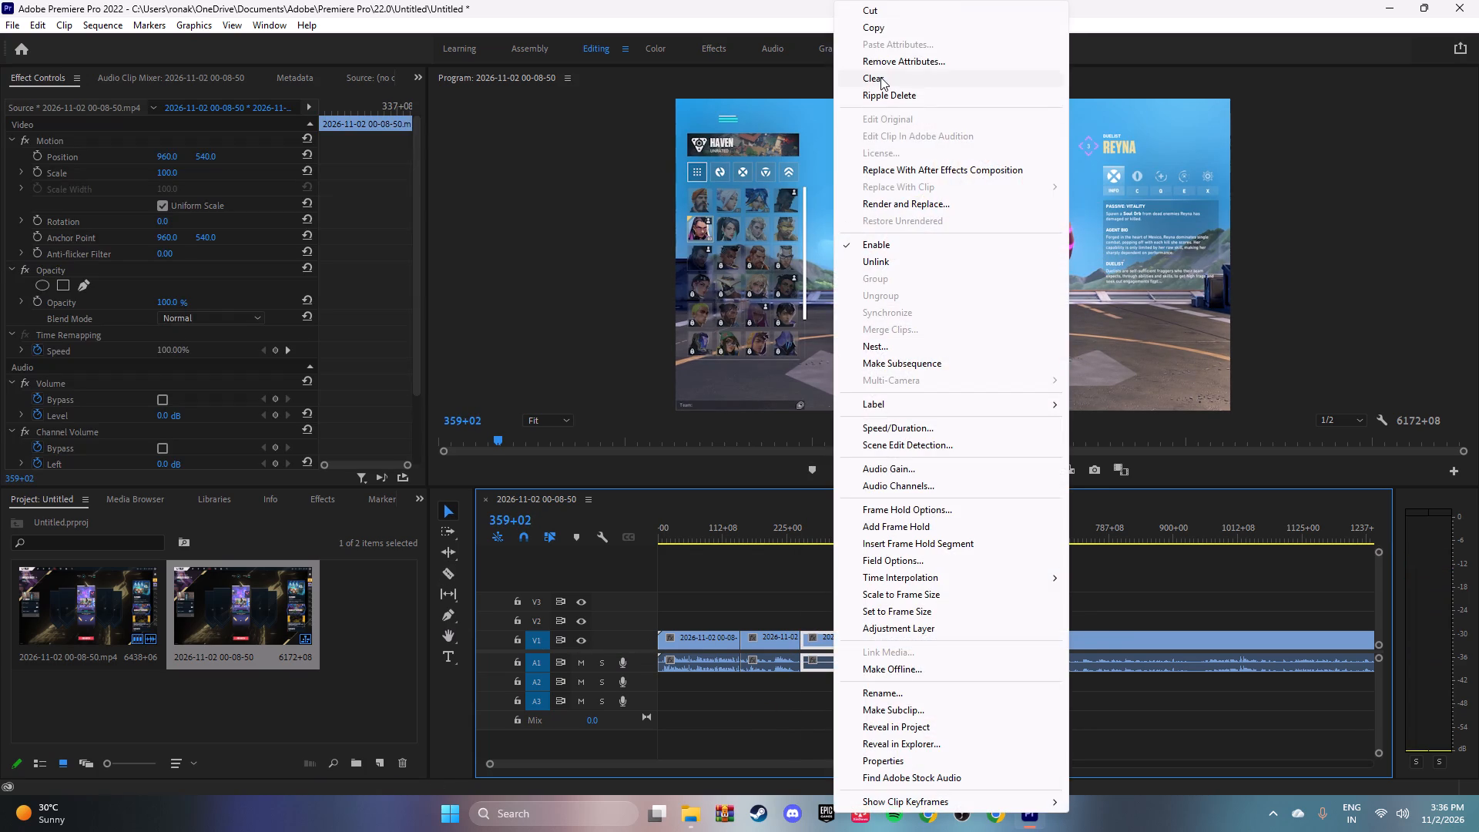
left_click_drag(900, 643, 844, 642)
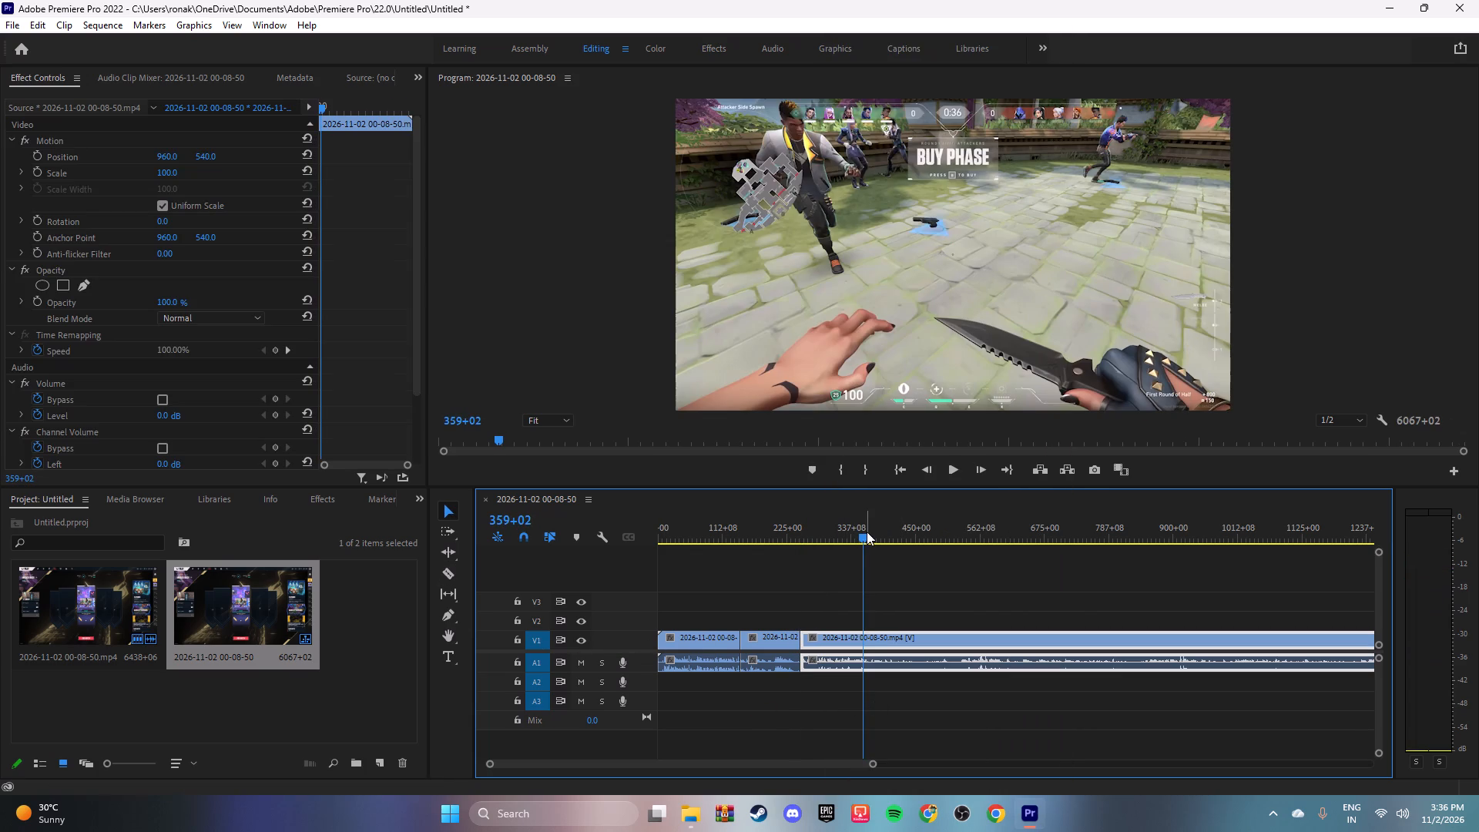
left_click_drag(863, 534, 793, 545)
key("space")
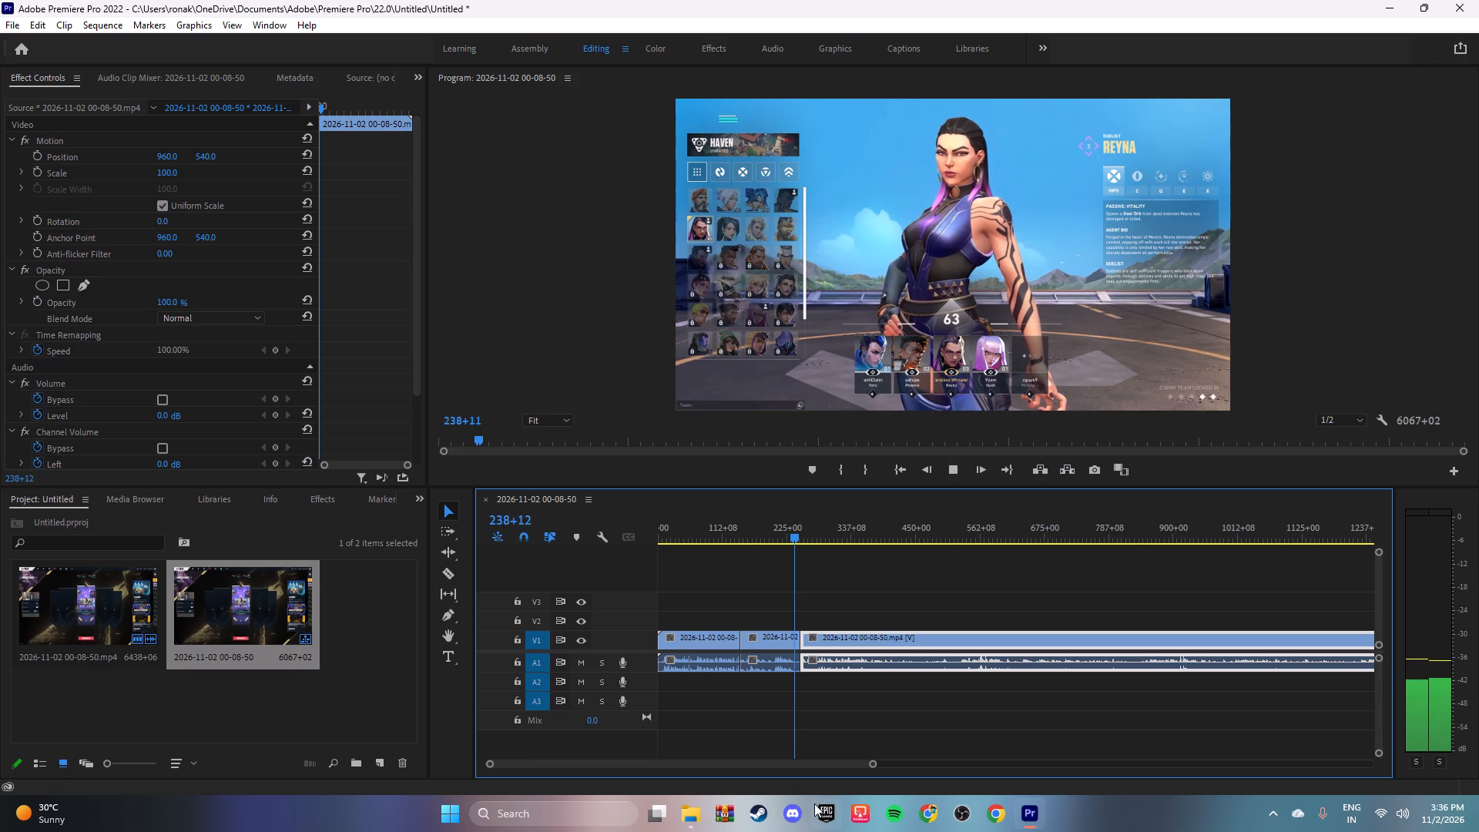
Import the Black White Modern Thanks For Watching Video file from the Videos folder into the project.
left_click(690, 820)
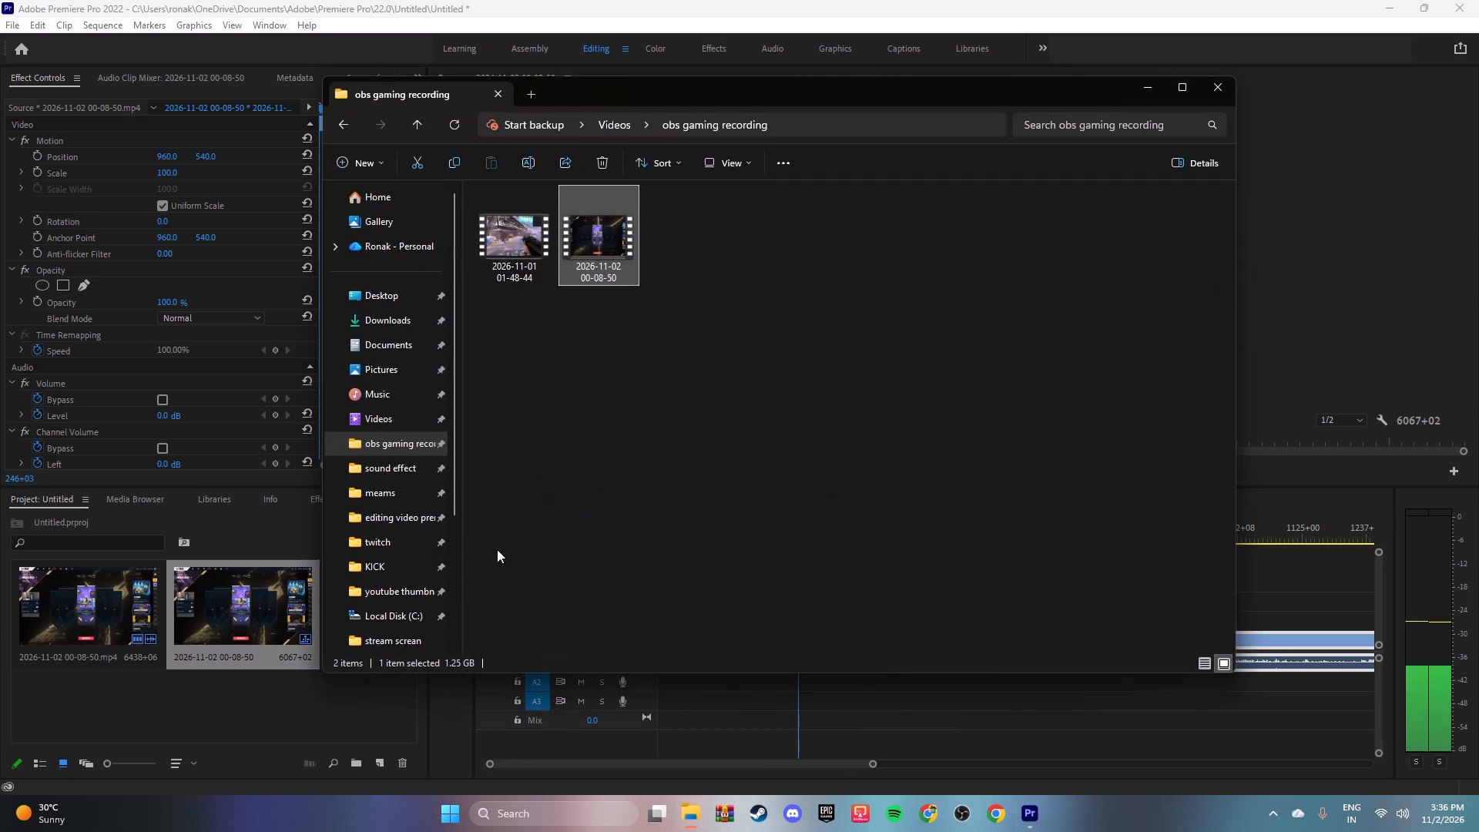
left_click(406, 514)
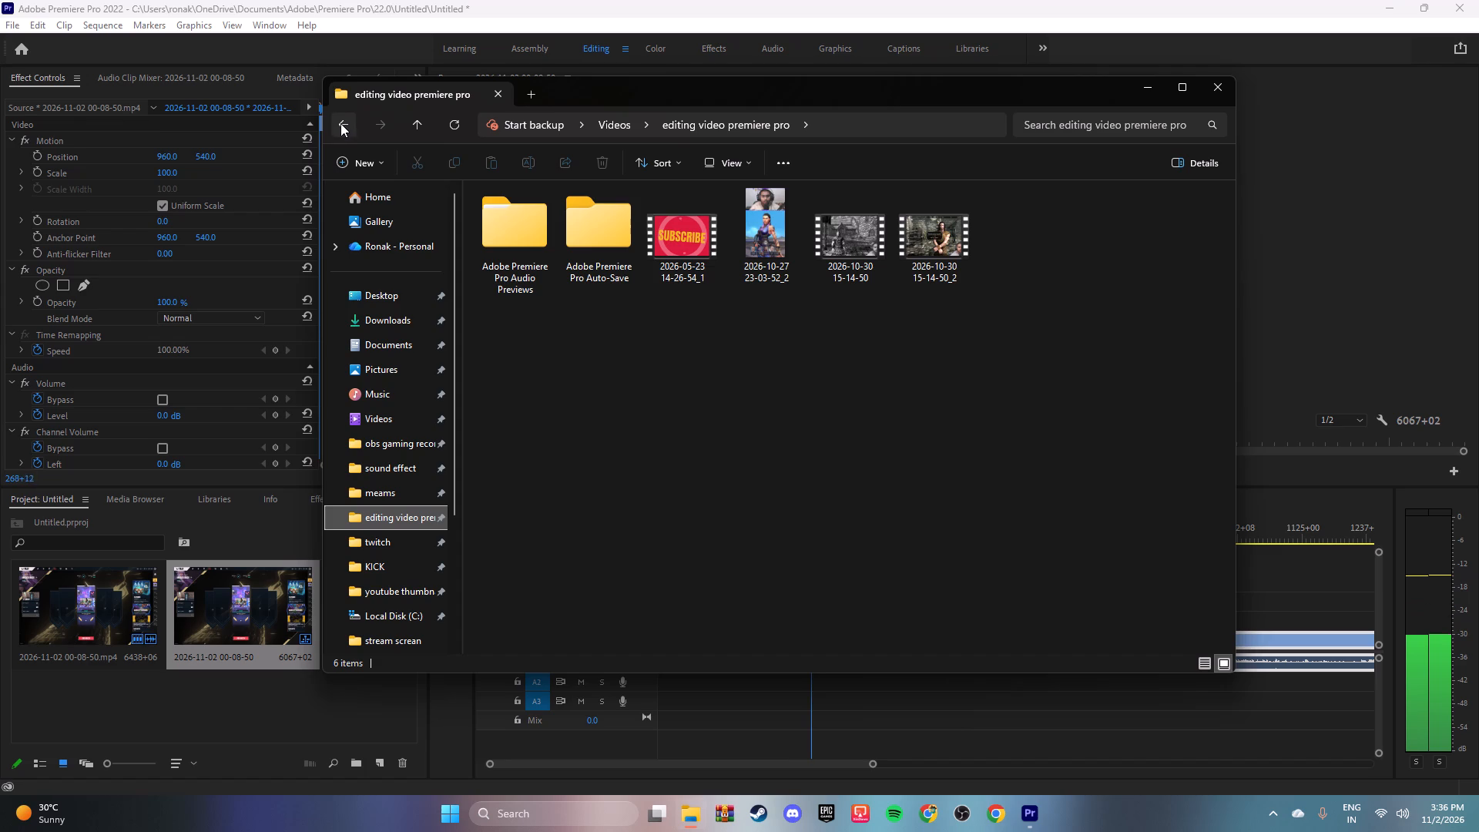
left_click(411, 427)
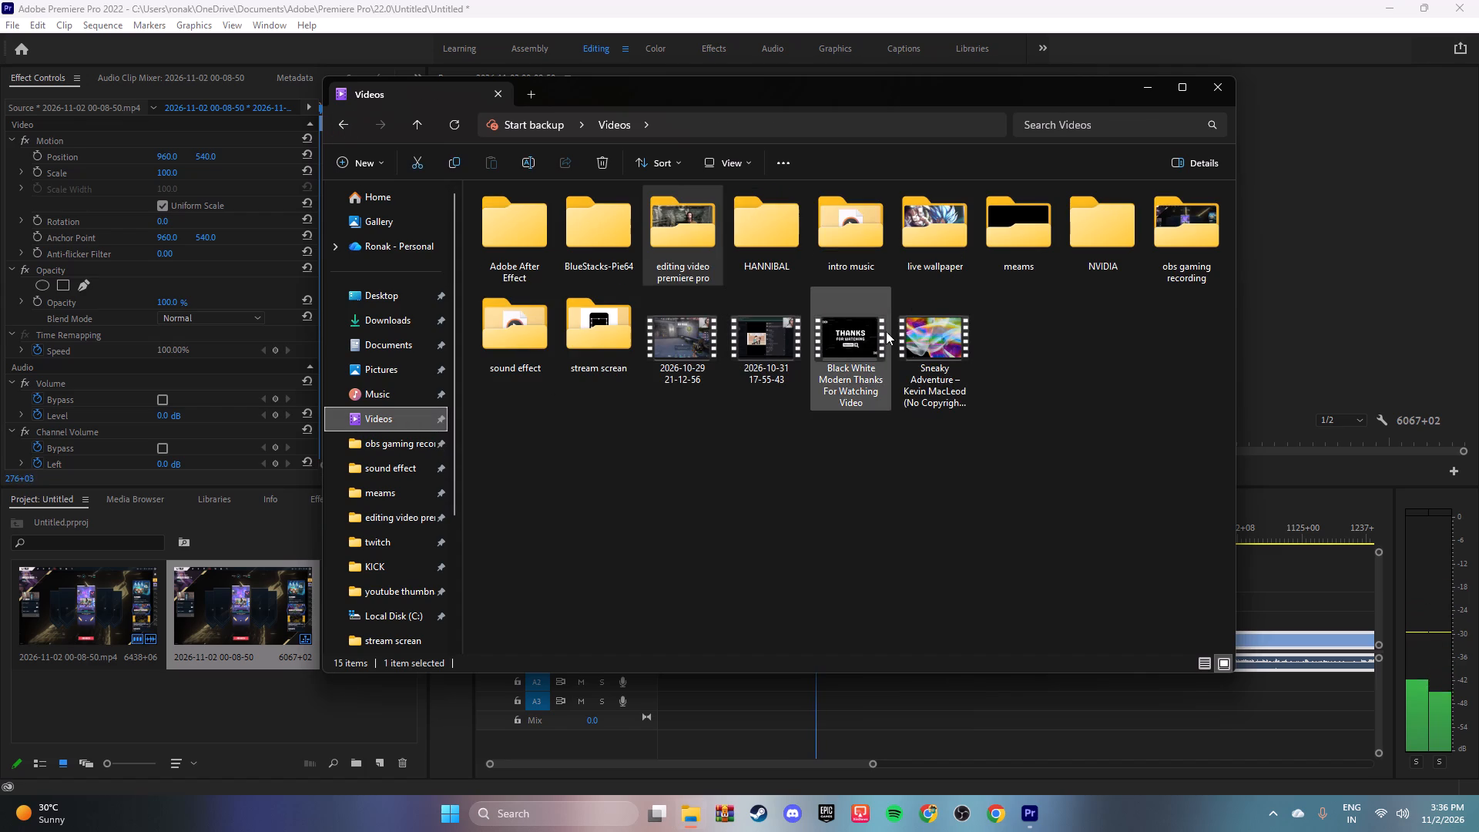
left_click_drag(850, 343, 205, 686)
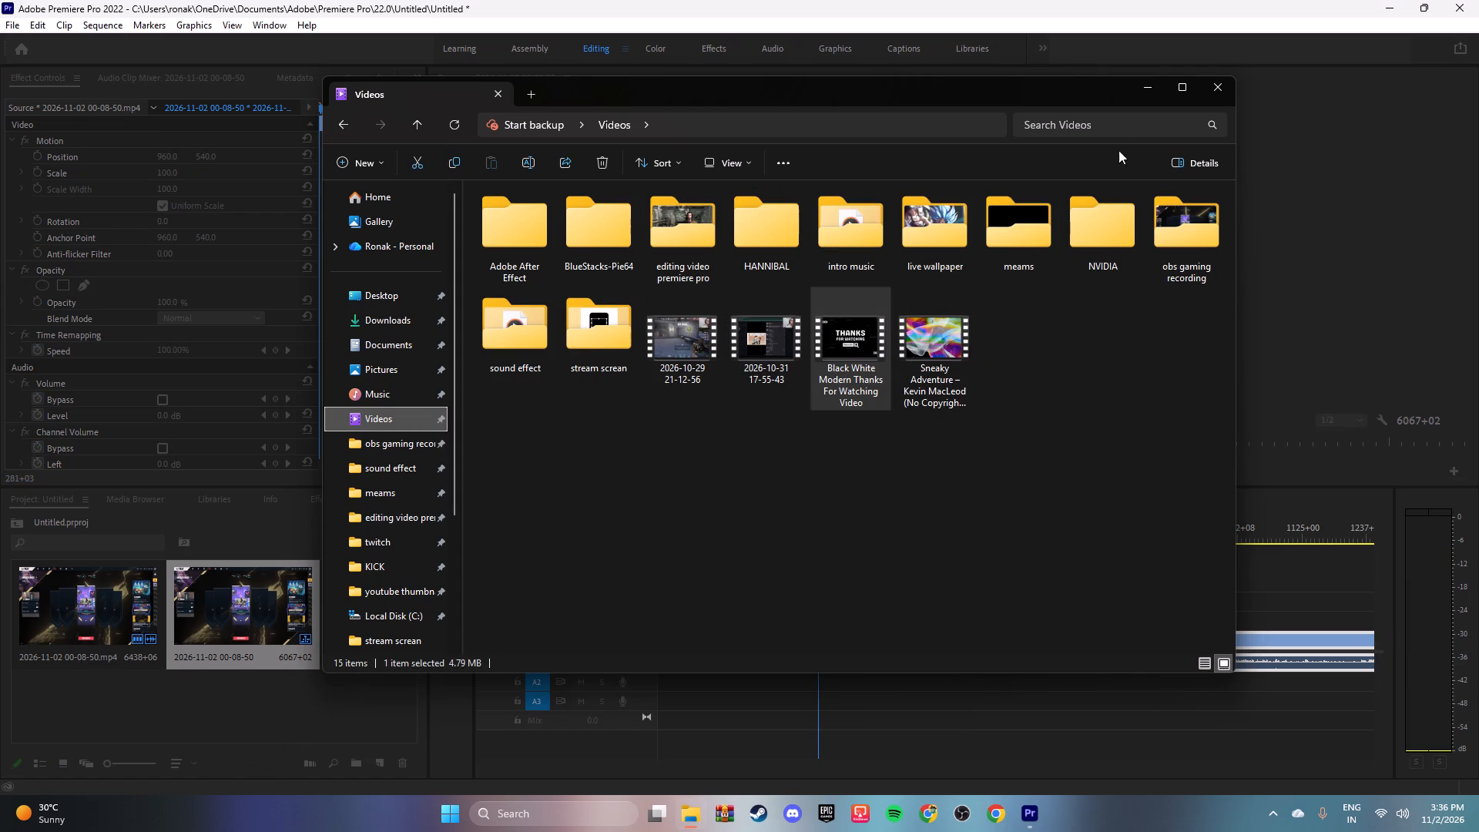
left_click(1149, 89)
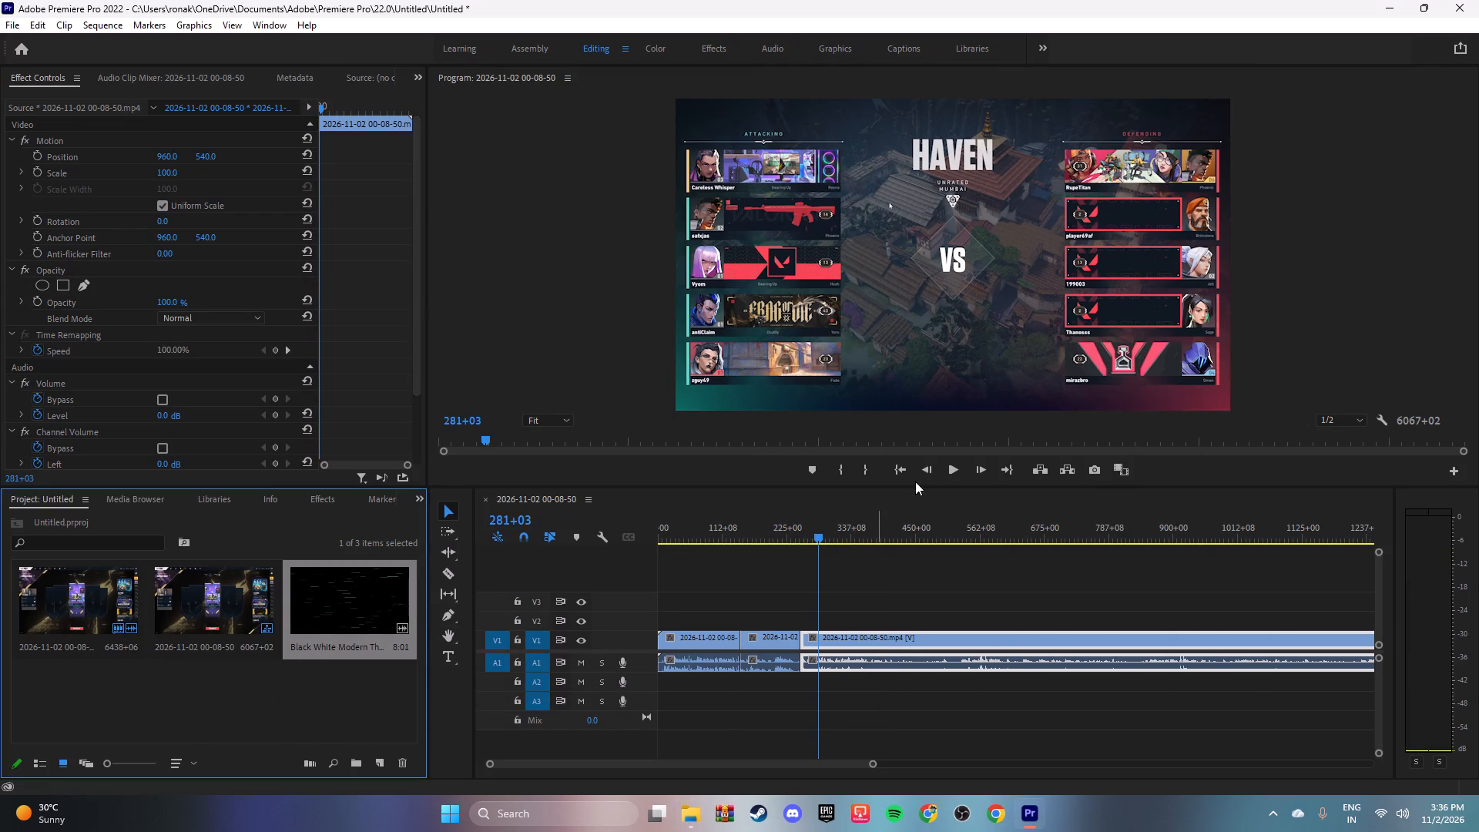
Play and skim the match footage from the Haven versus screen through the final round and into the post-match lobby.
left_click(955, 469)
left_click(911, 557)
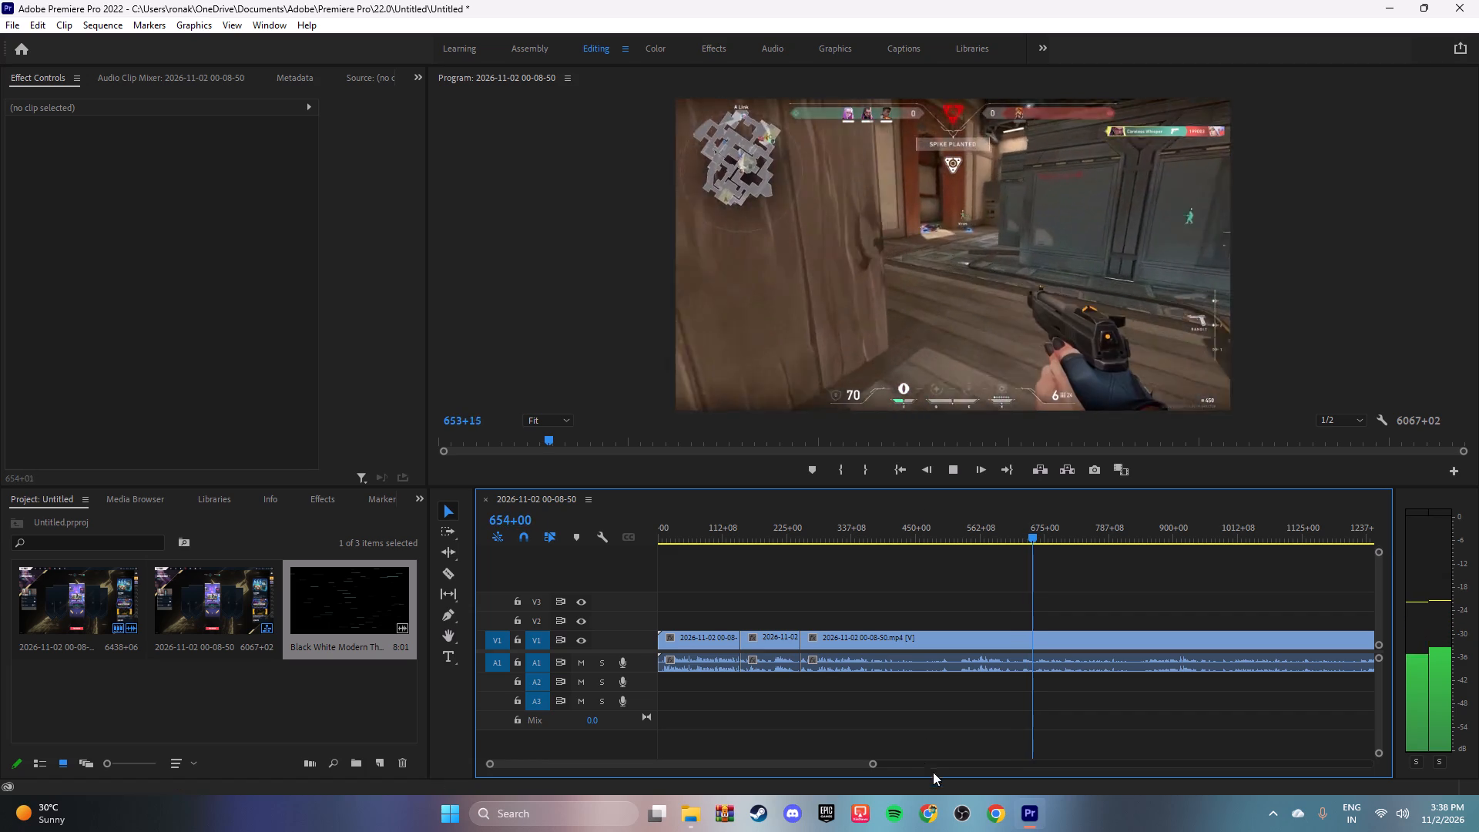
left_click_drag(874, 764, 994, 770)
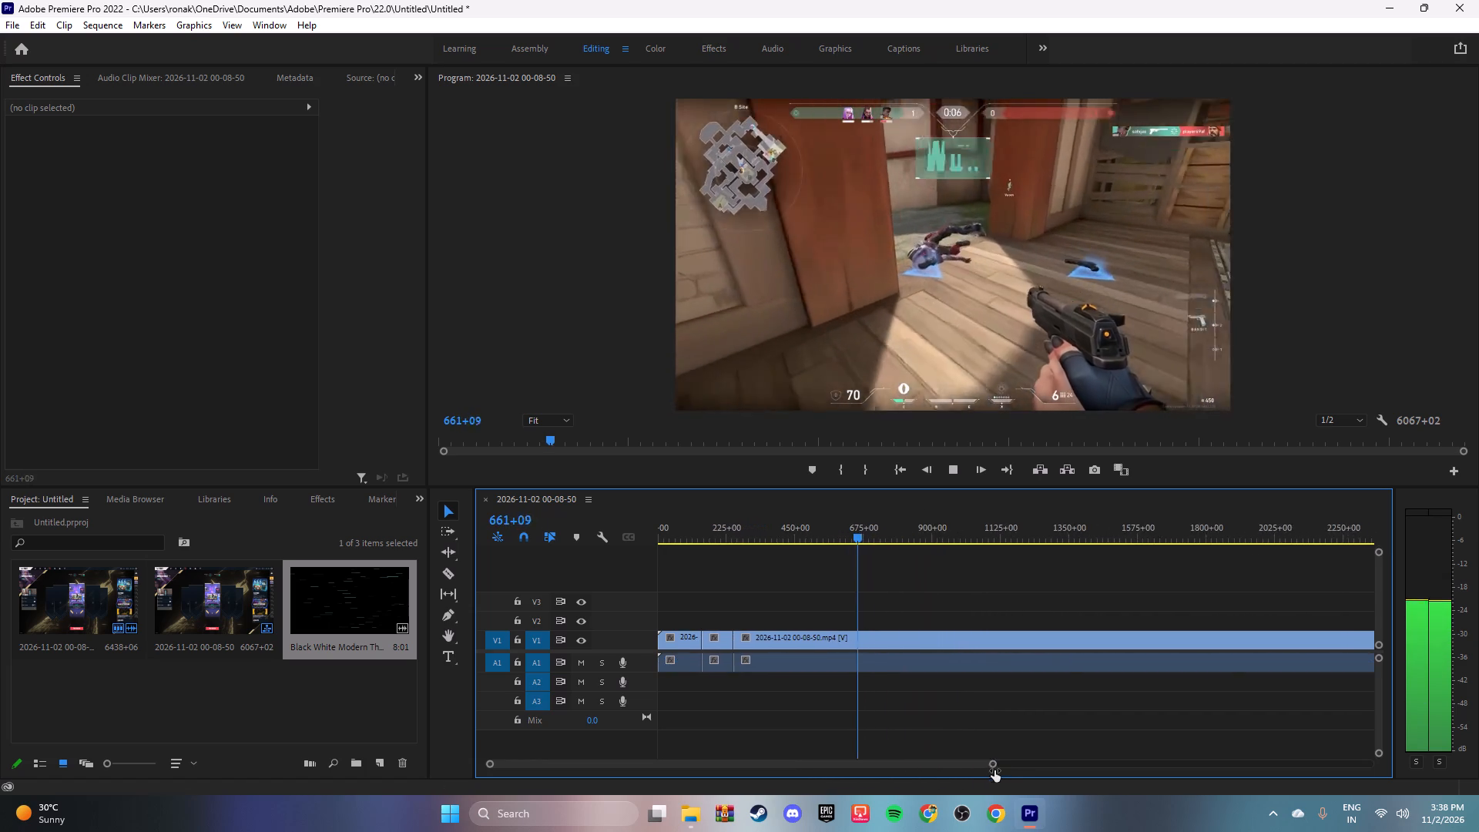
left_click_drag(994, 770, 1287, 787)
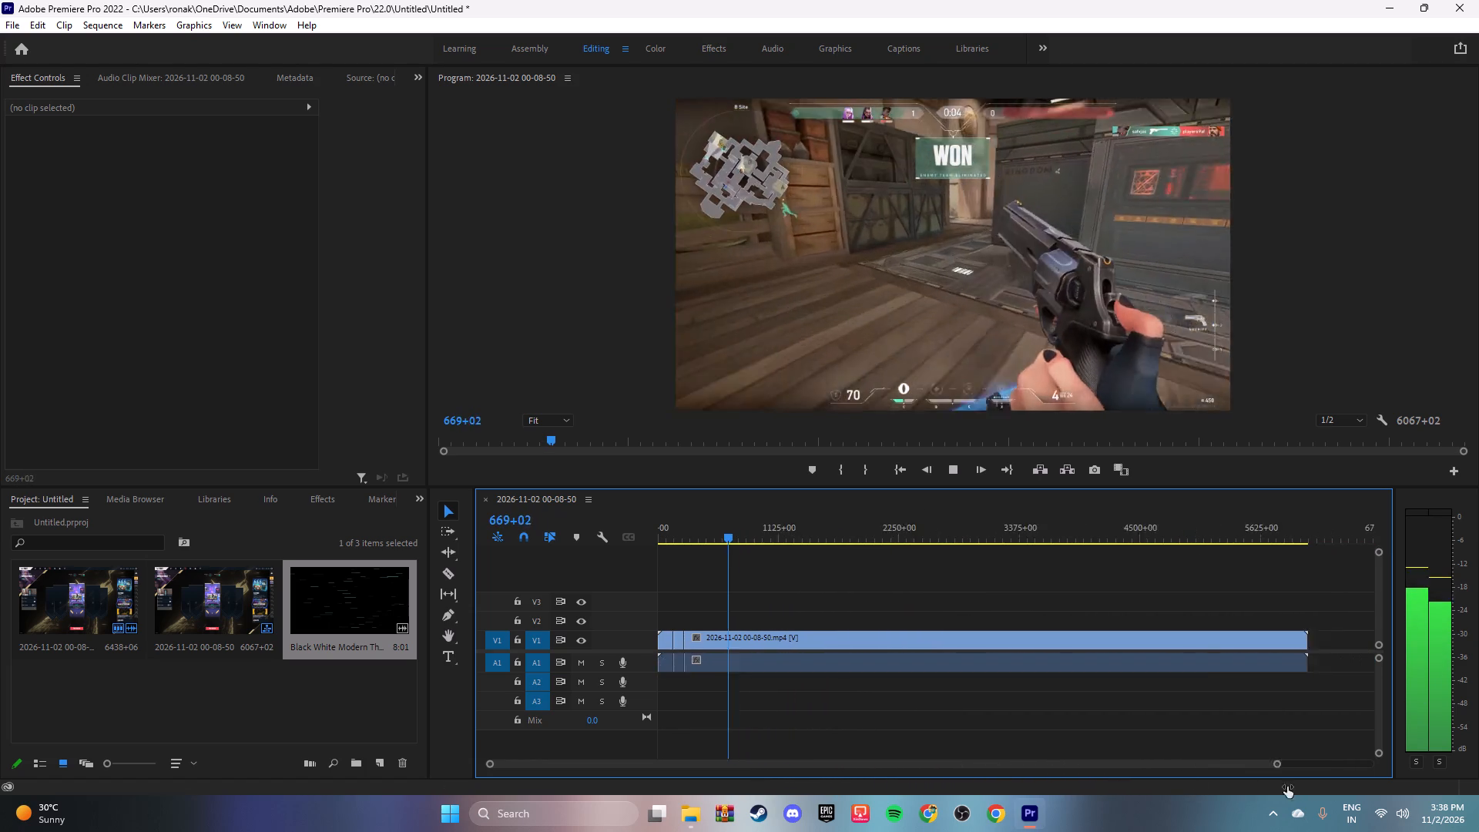
left_click_drag(1287, 787, 1293, 790)
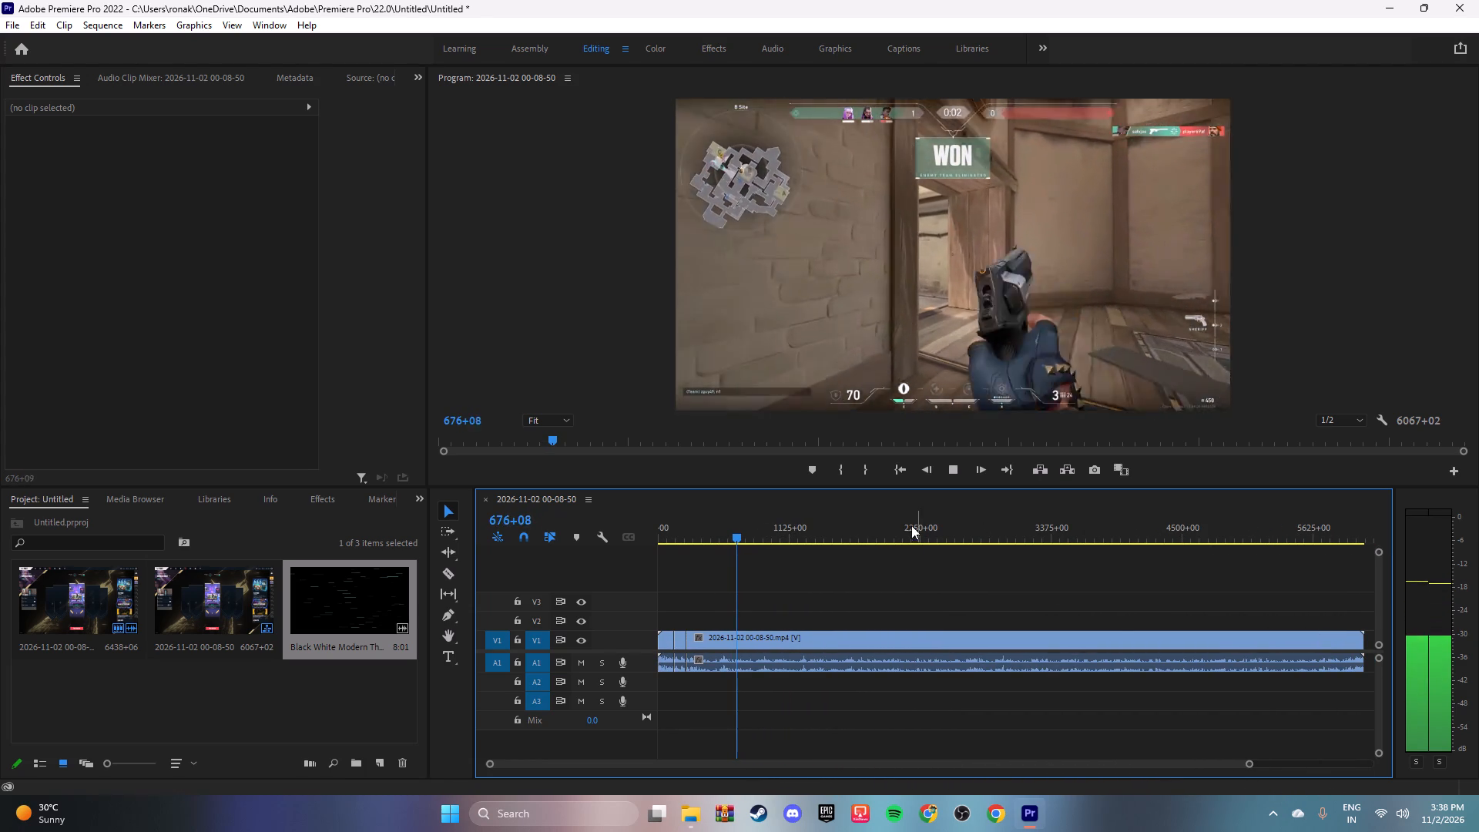
left_click_drag(739, 536, 753, 536)
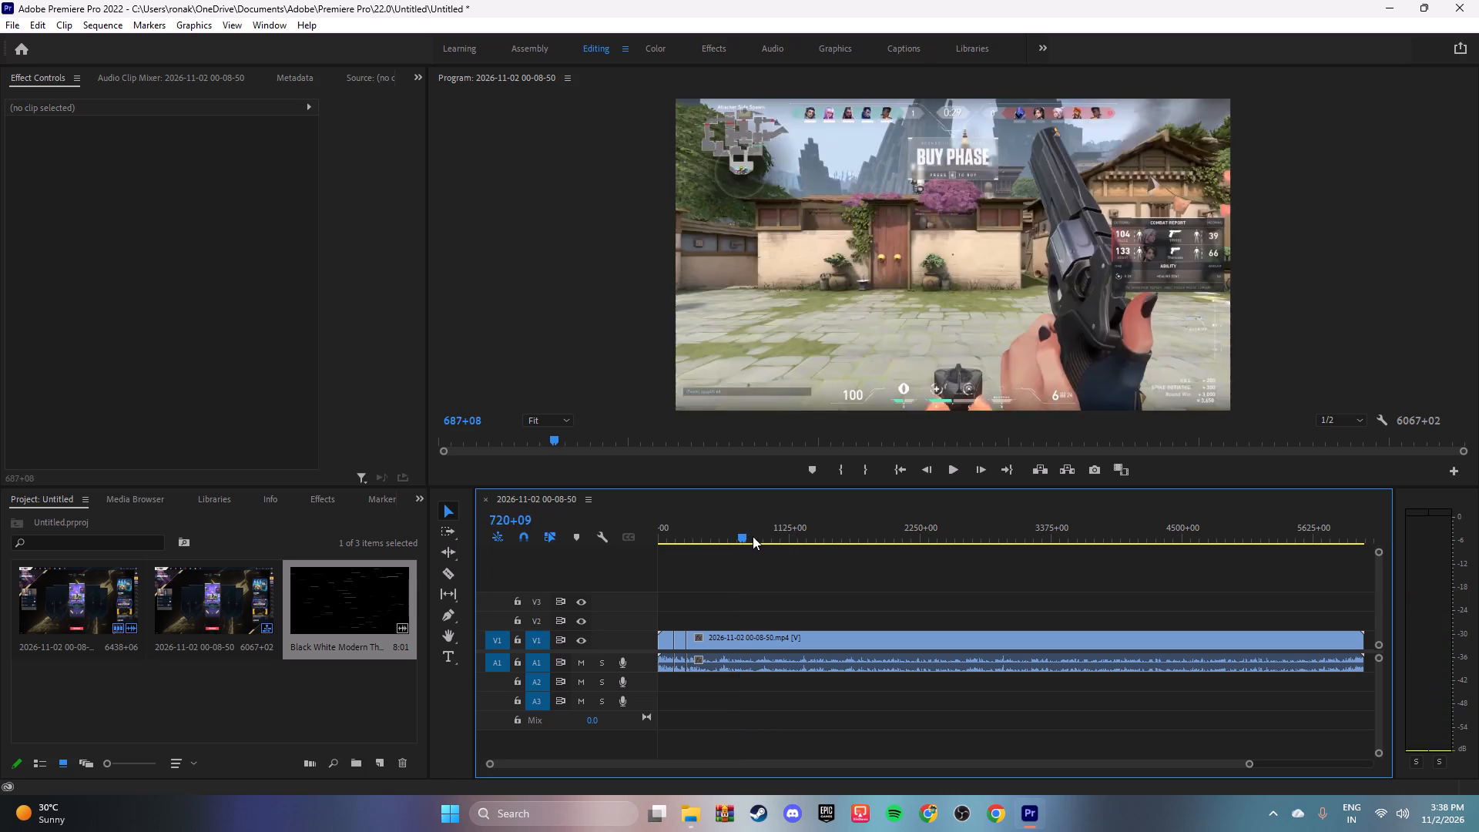
left_click_drag(753, 536, 867, 561)
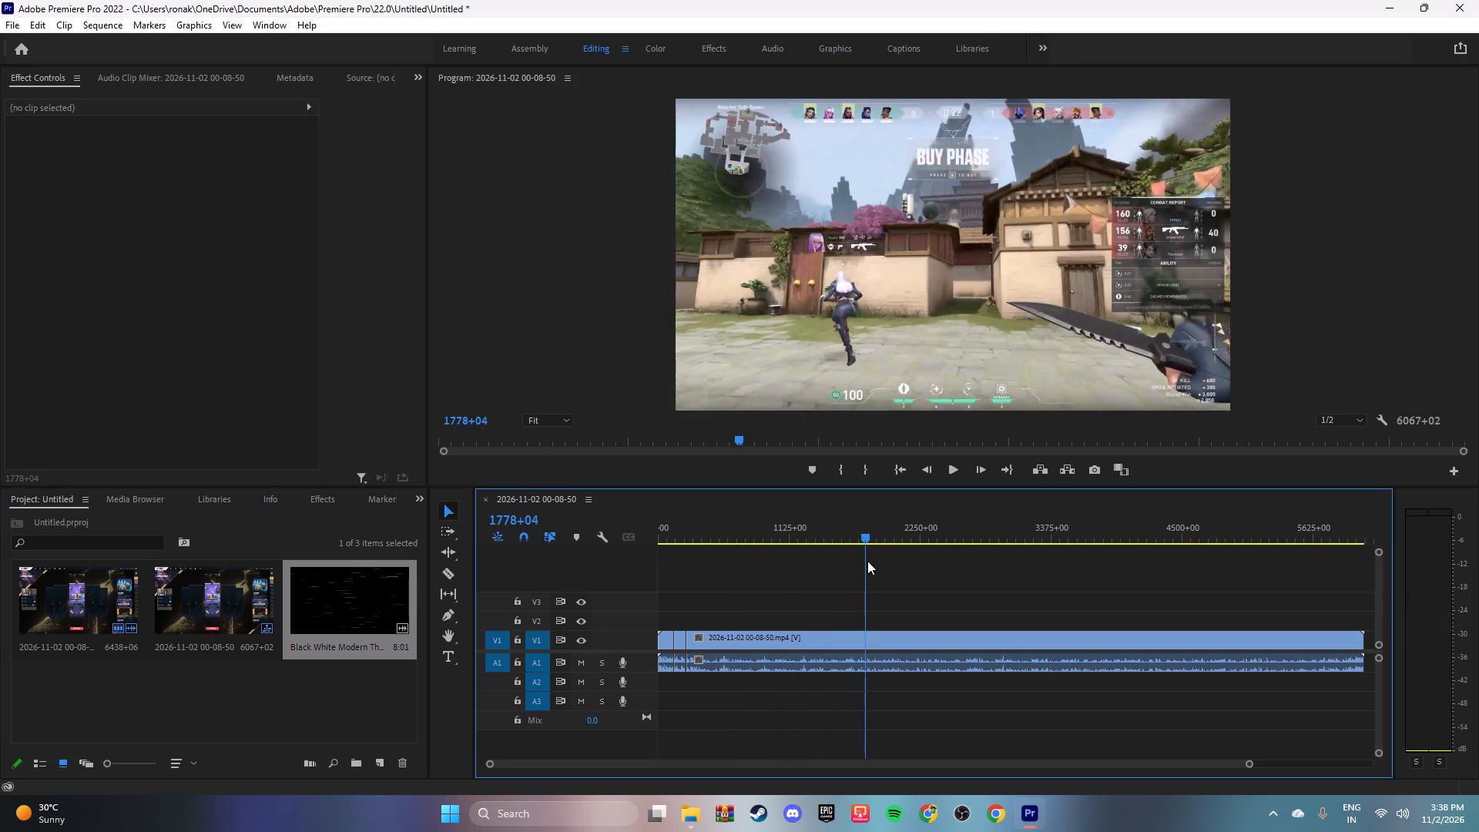
left_click_drag(867, 561, 1045, 582)
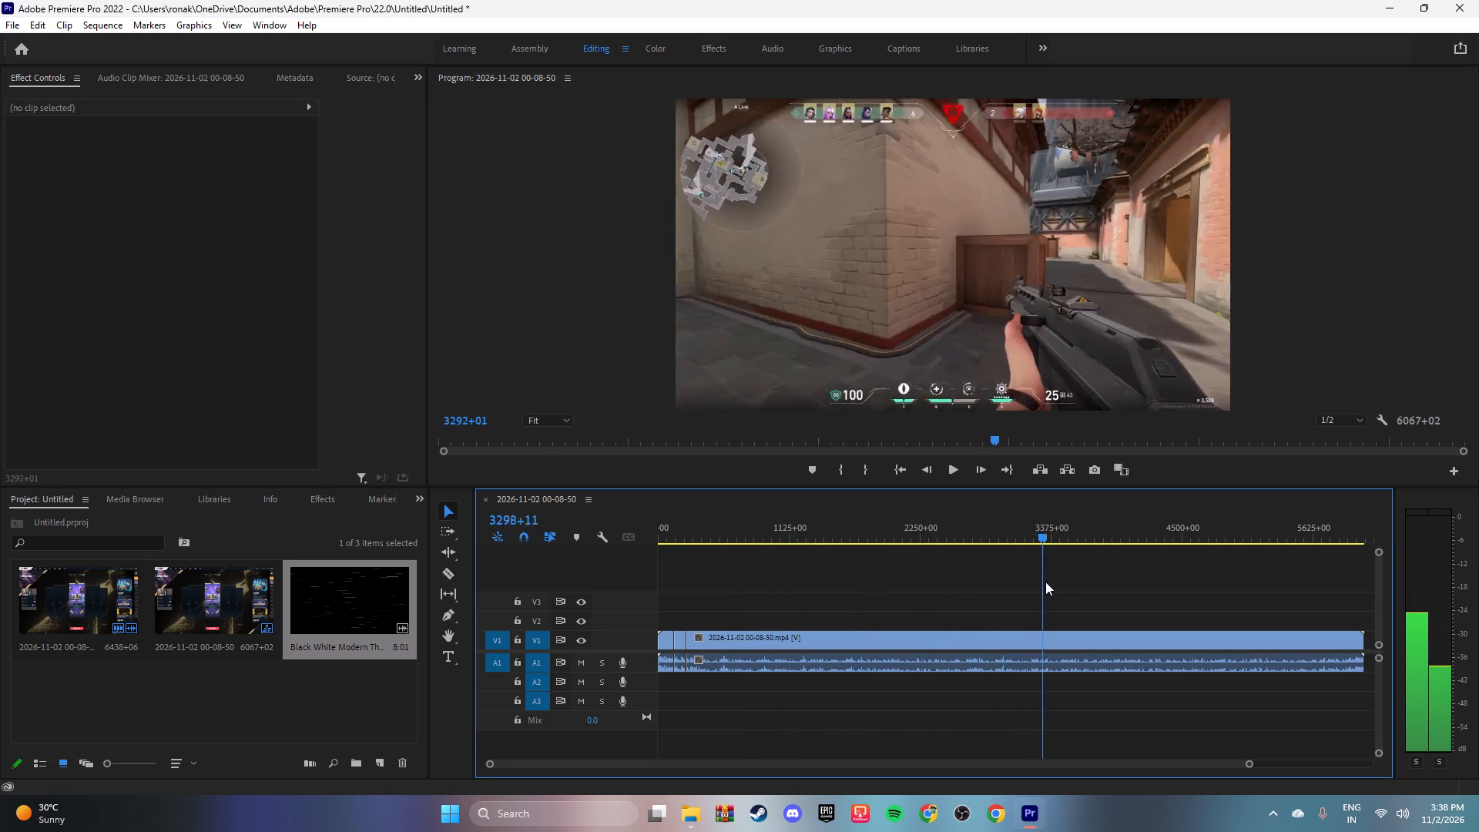
left_click_drag(1045, 582, 1261, 606)
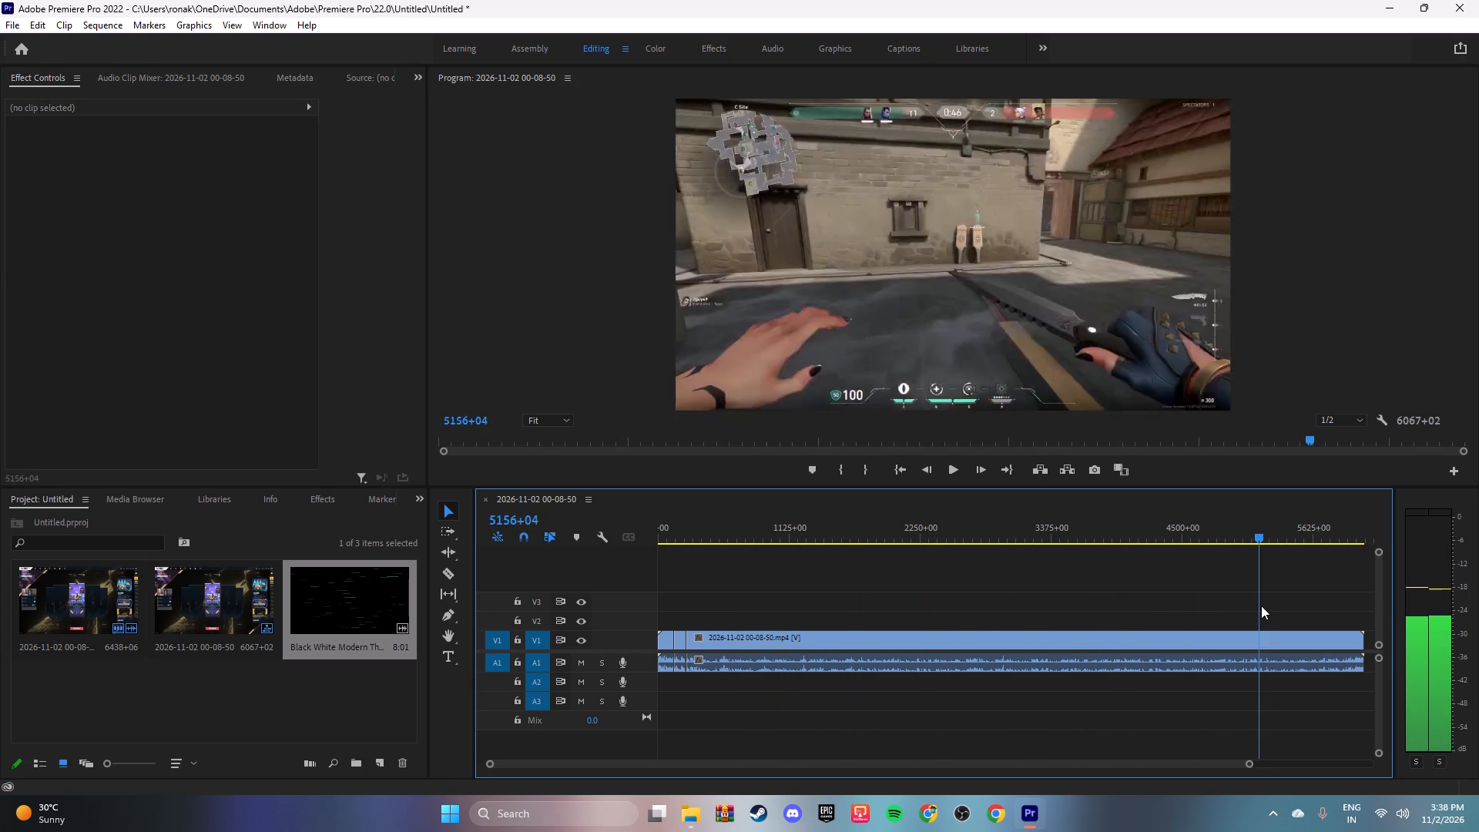
left_click_drag(1261, 606, 1330, 609)
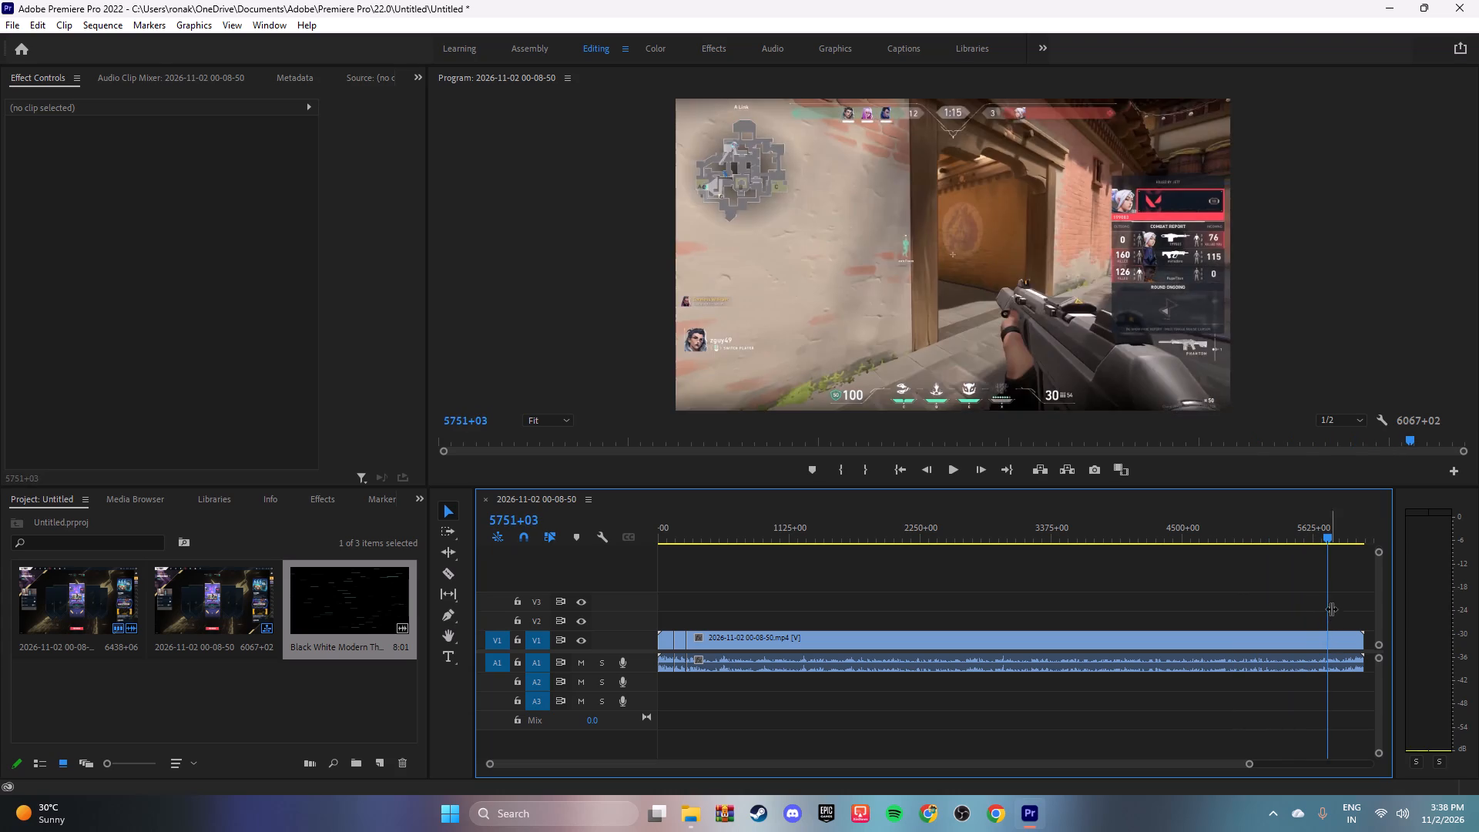
key("space")
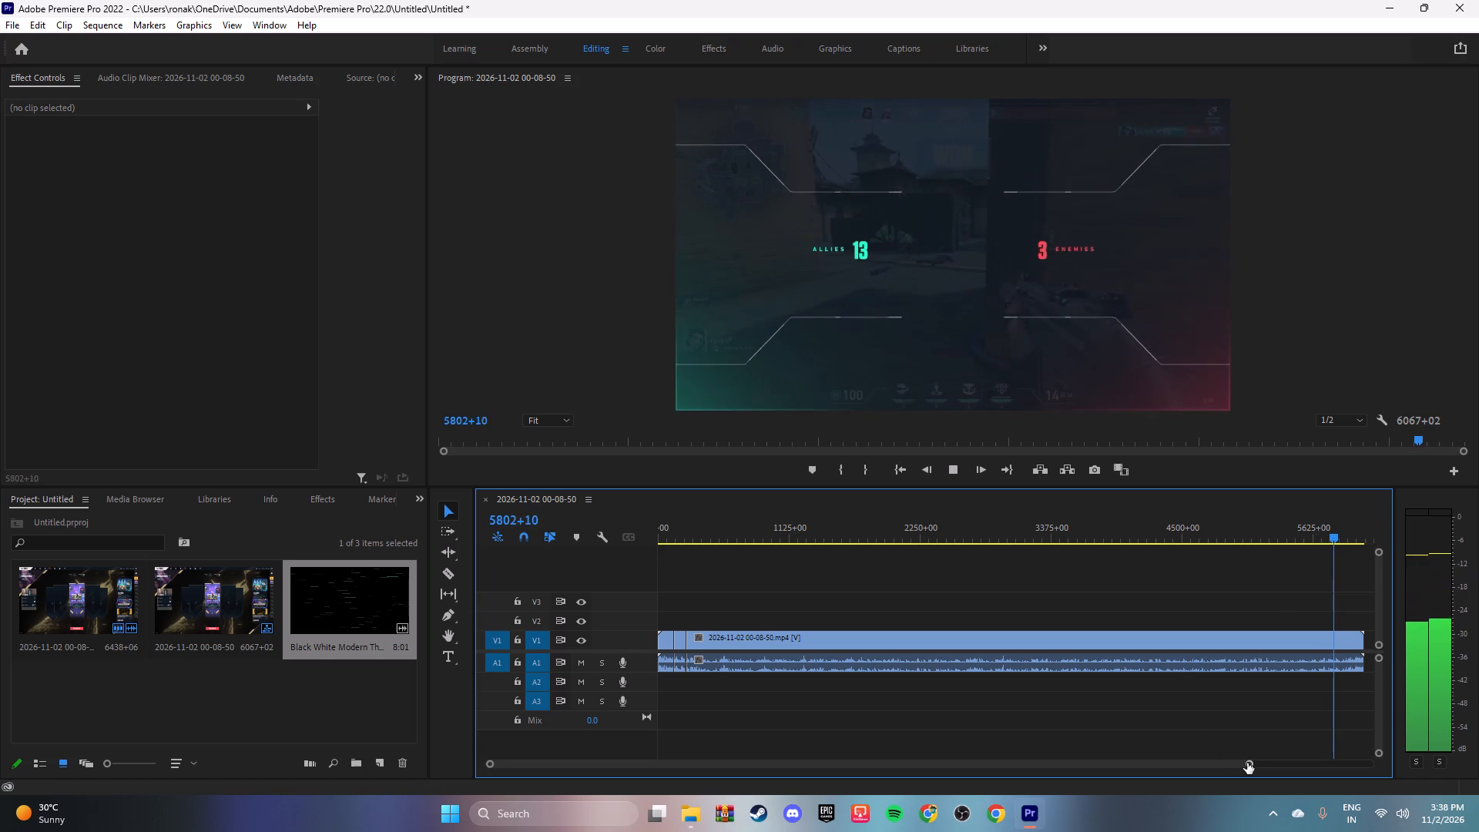
left_click(1247, 763)
left_click_drag(1249, 763, 1266, 765)
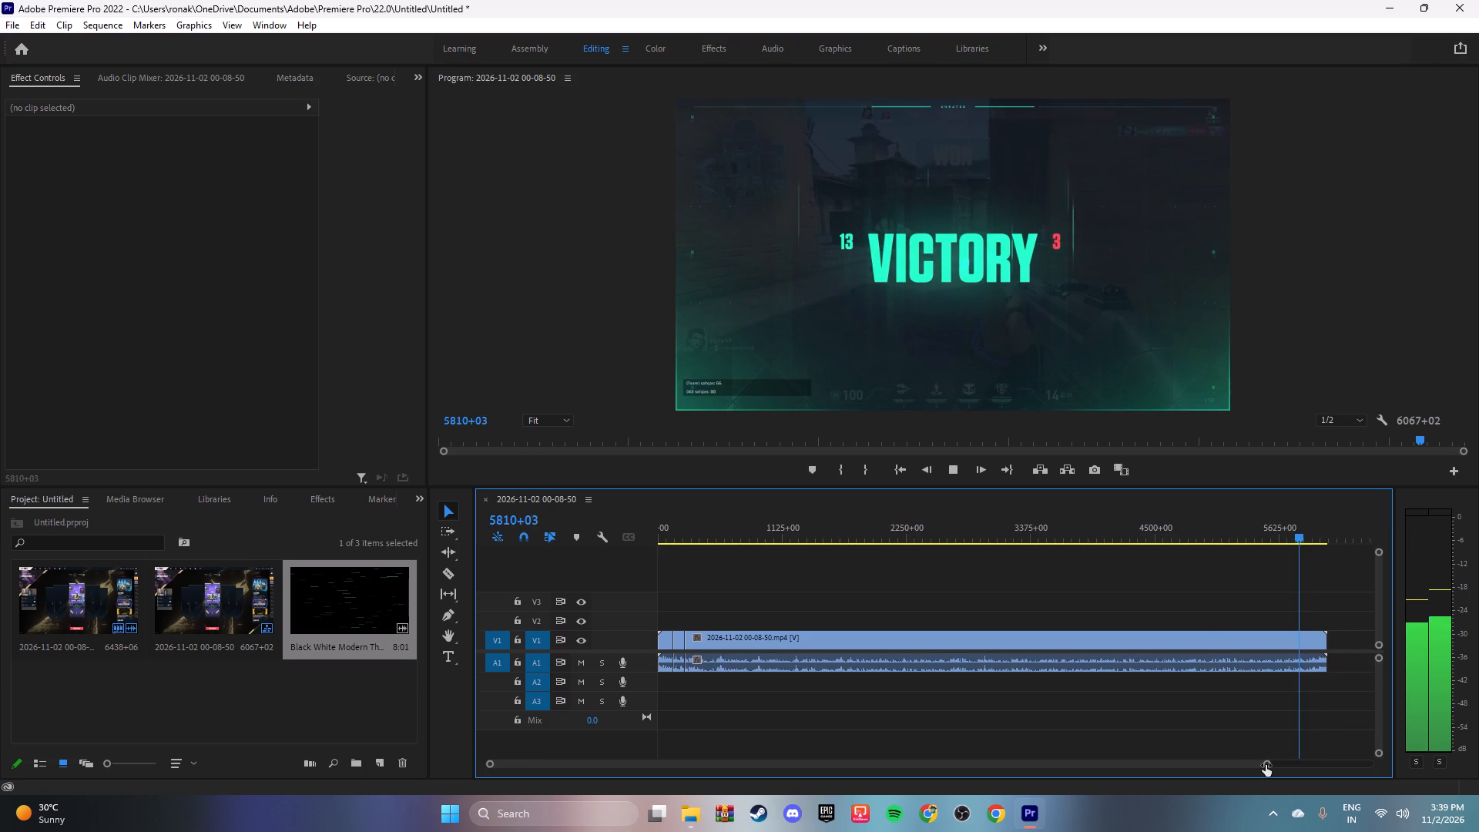
left_click_drag(1266, 765, 1065, 760)
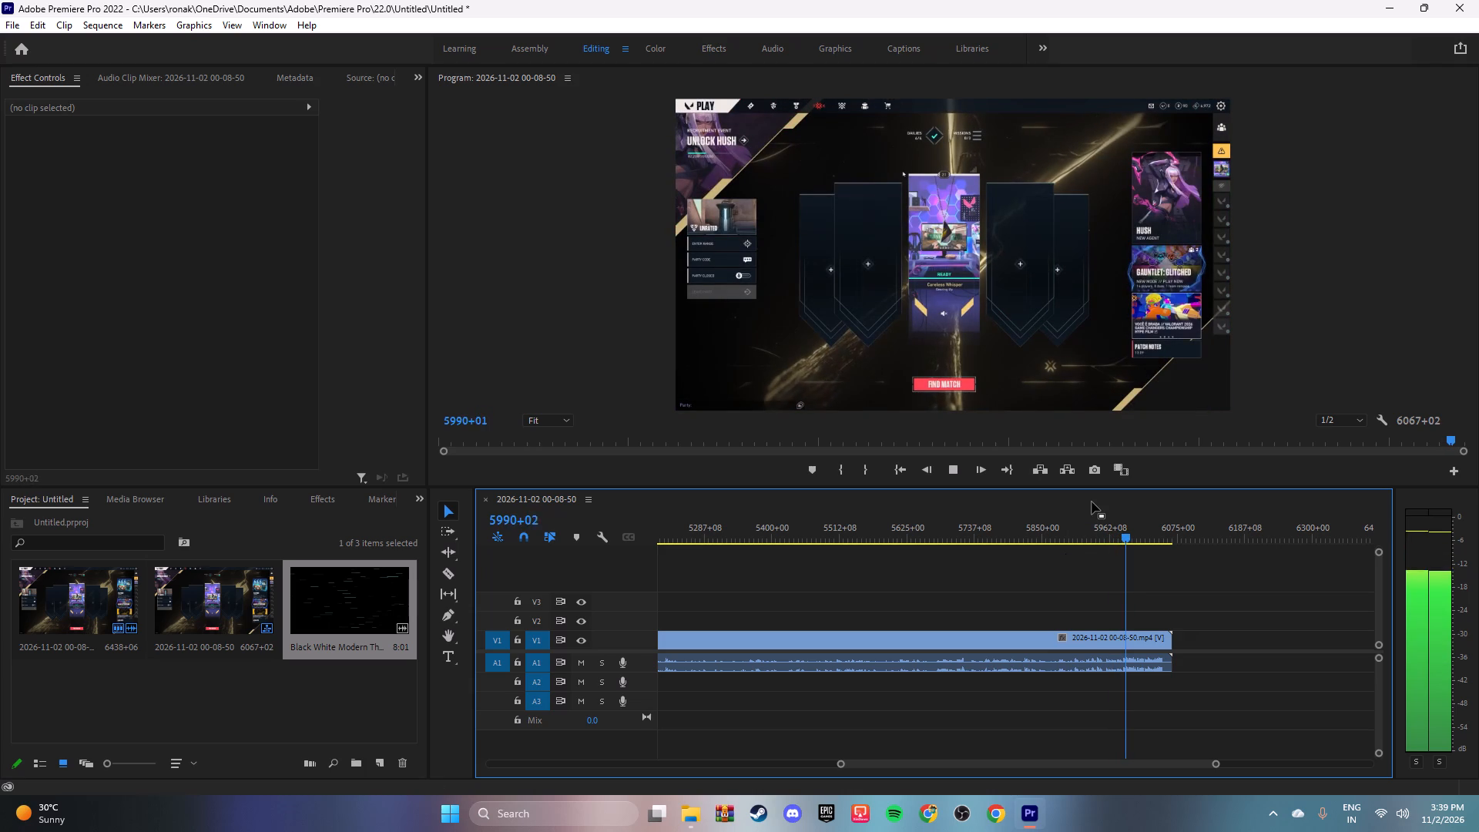
Split the recording at 6050+12 in the post-match lobby footage with the Razor tool.
left_click(440, 577)
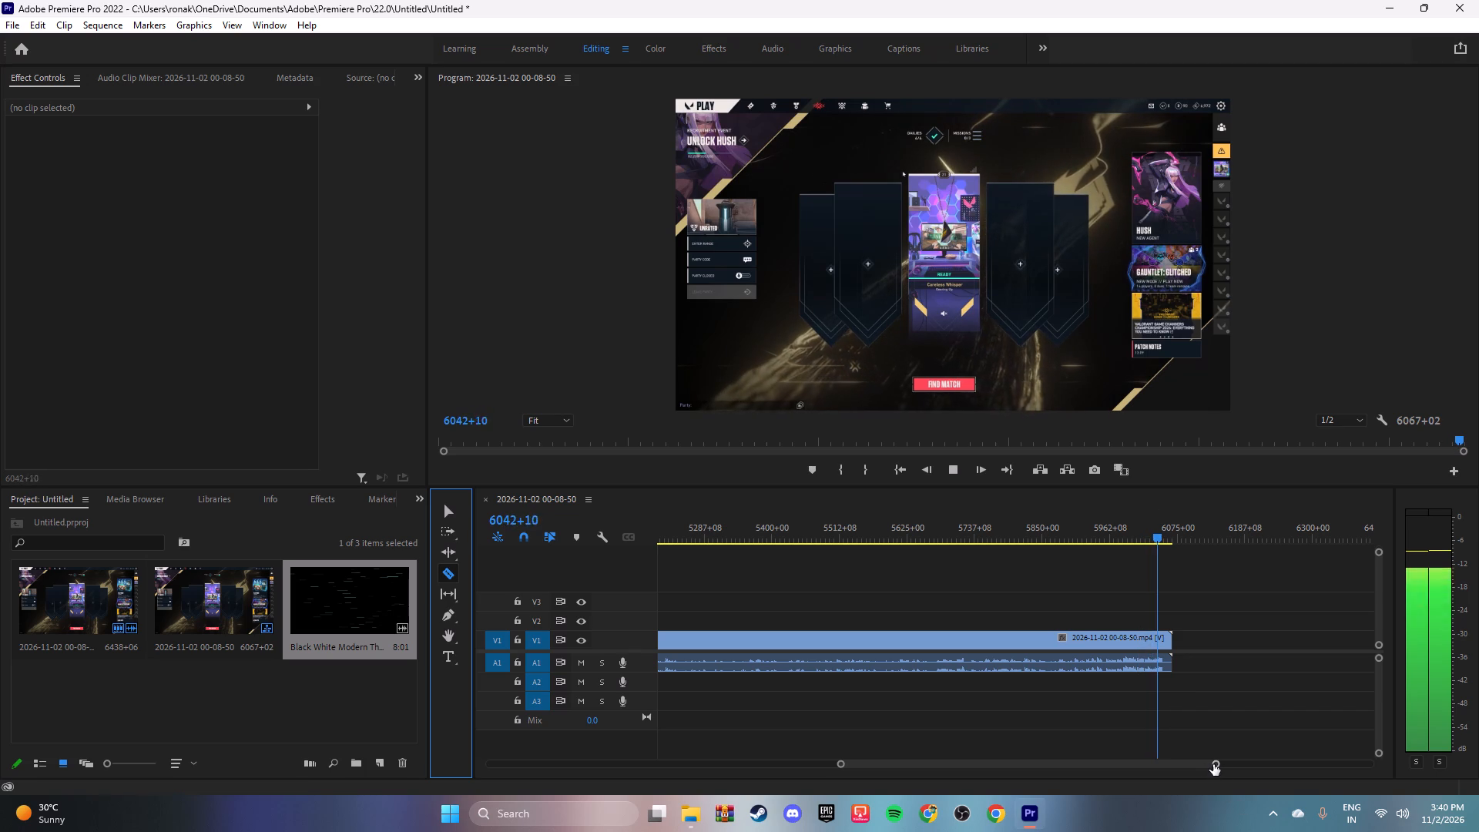
left_click_drag(1213, 764, 1121, 764)
key("space")
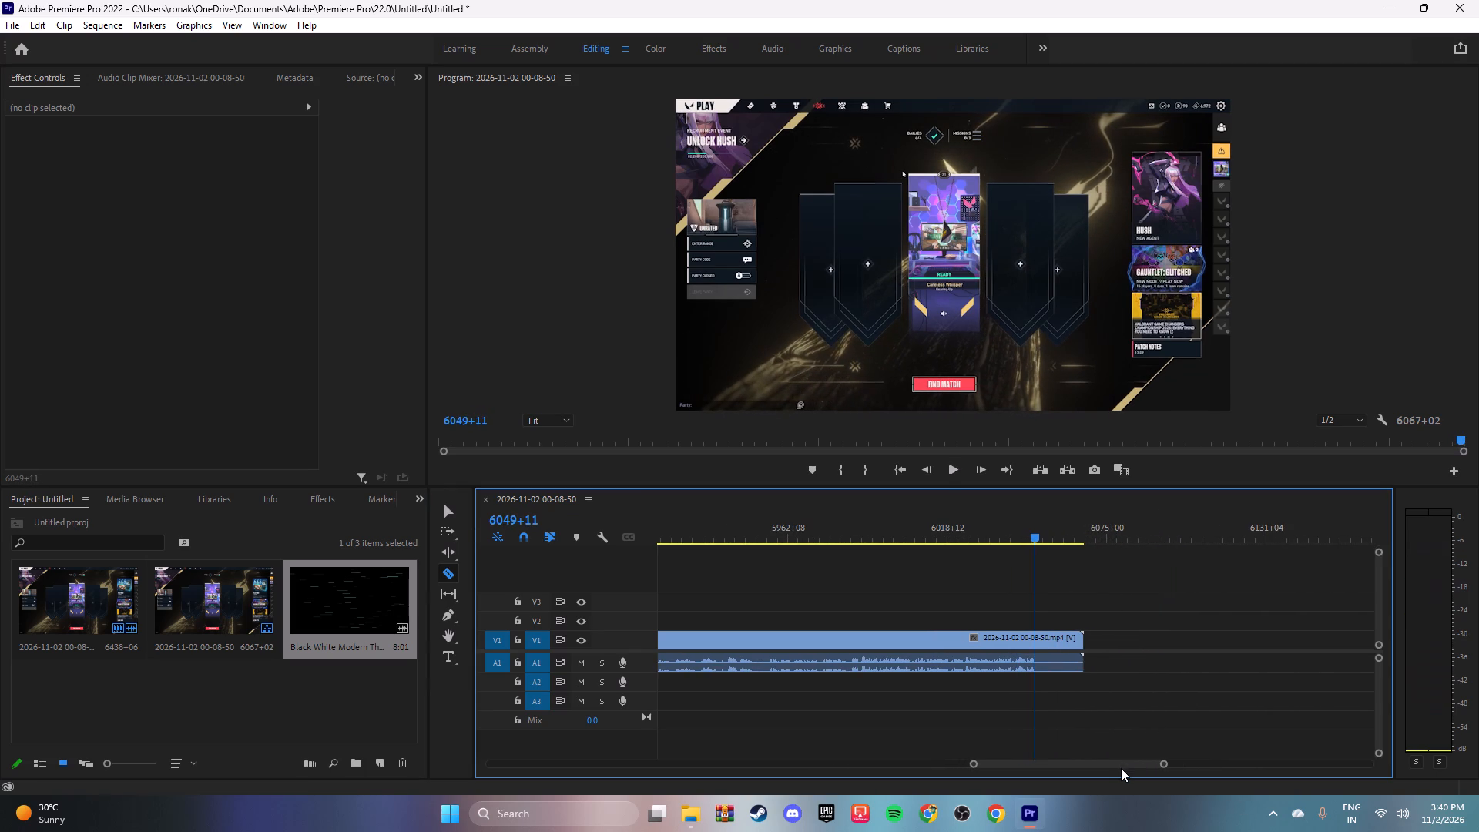
key("space")
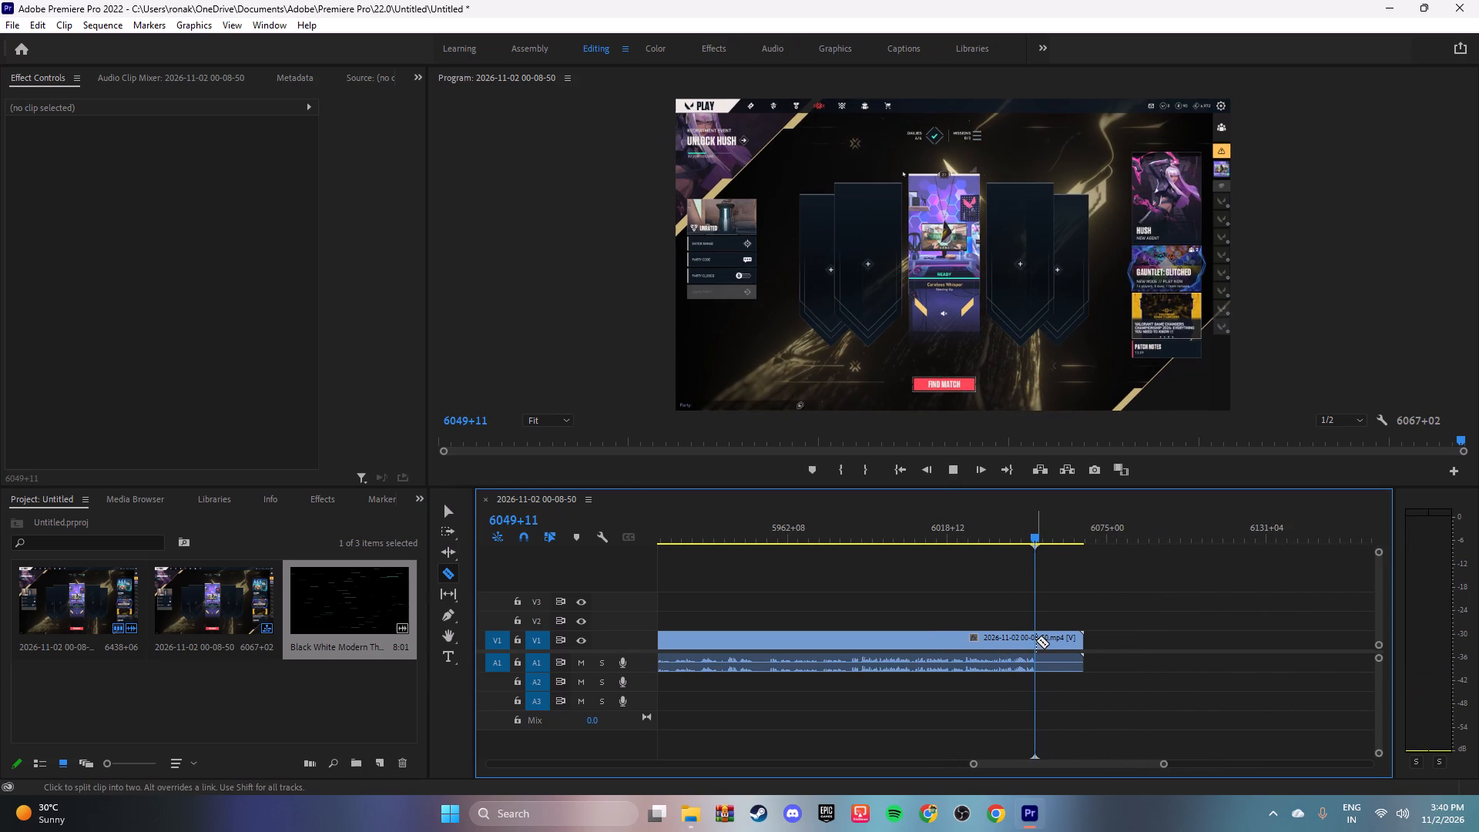
key("space")
left_click(1037, 640)
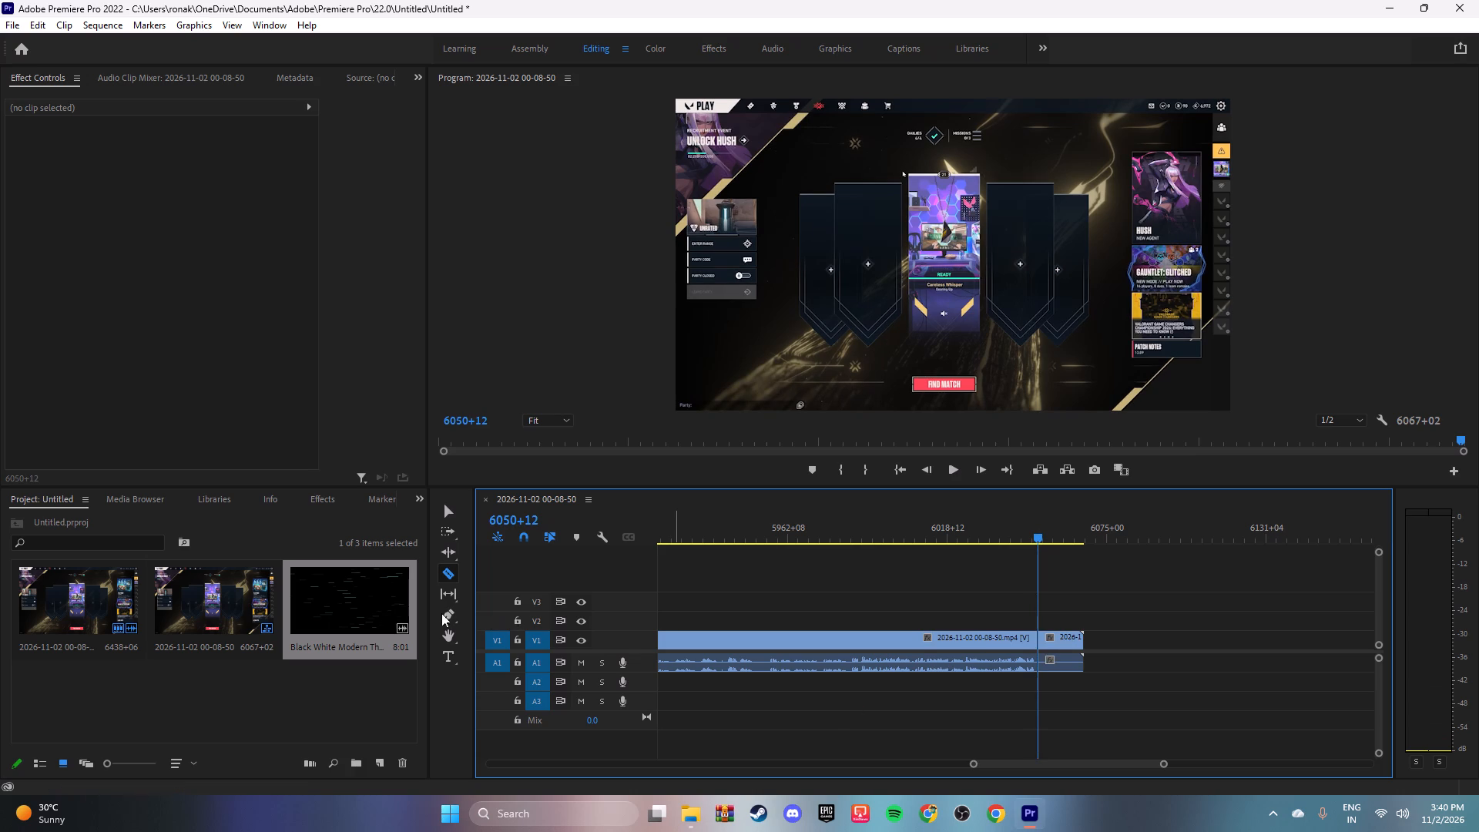
Place the Black White Modern Thanks For Watching clip on V1 and A1 directly after the end of the recording.
left_click_drag(344, 596, 1100, 679)
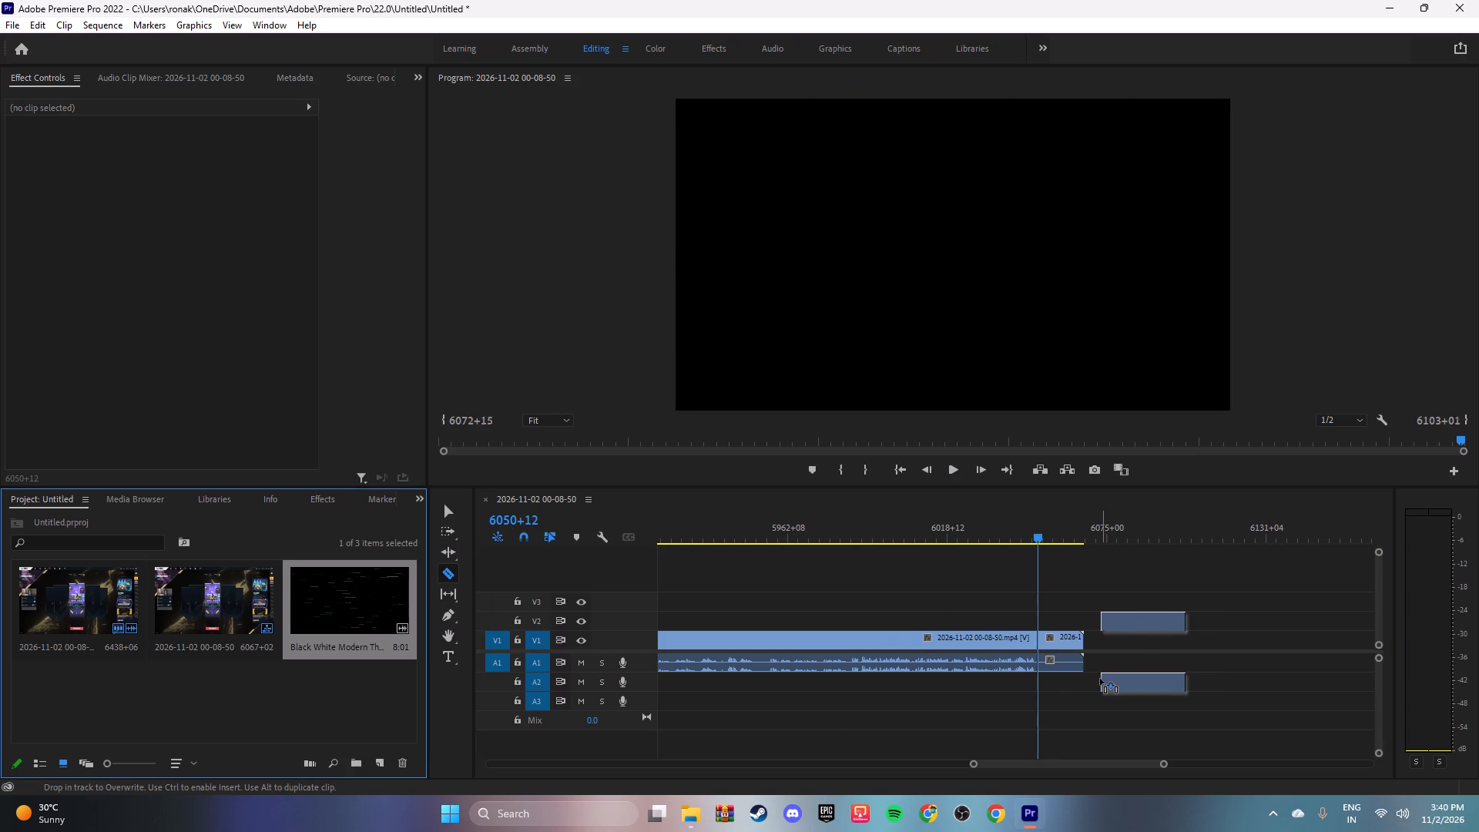
left_click_drag(1100, 679, 1090, 659)
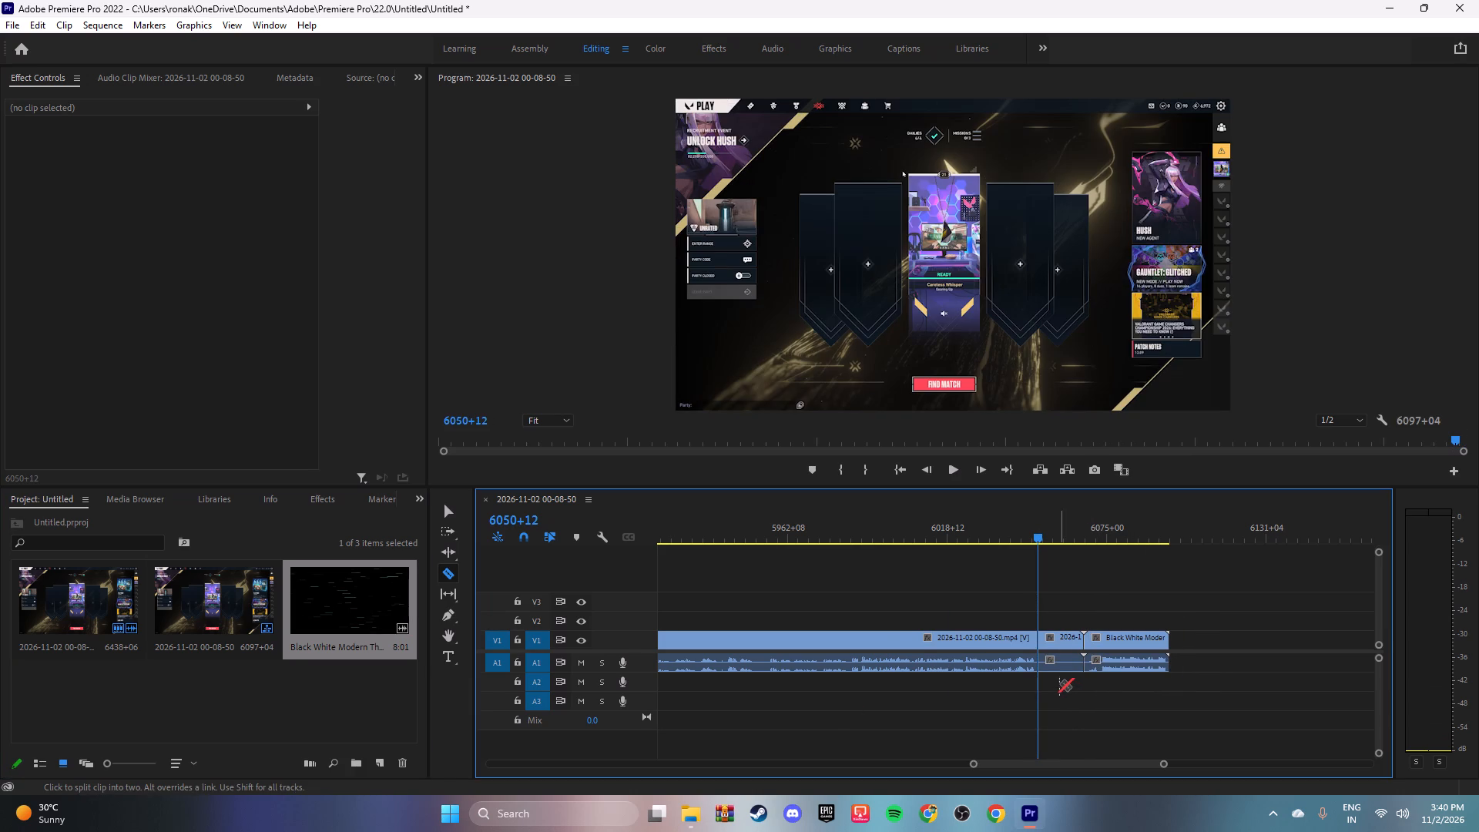
Delete the lobby segment after the 6050+12 cut, close the gap with the thanks-for-watching clip, and play across the join.
key("v")
right_click(1056, 639)
left_click(1056, 635)
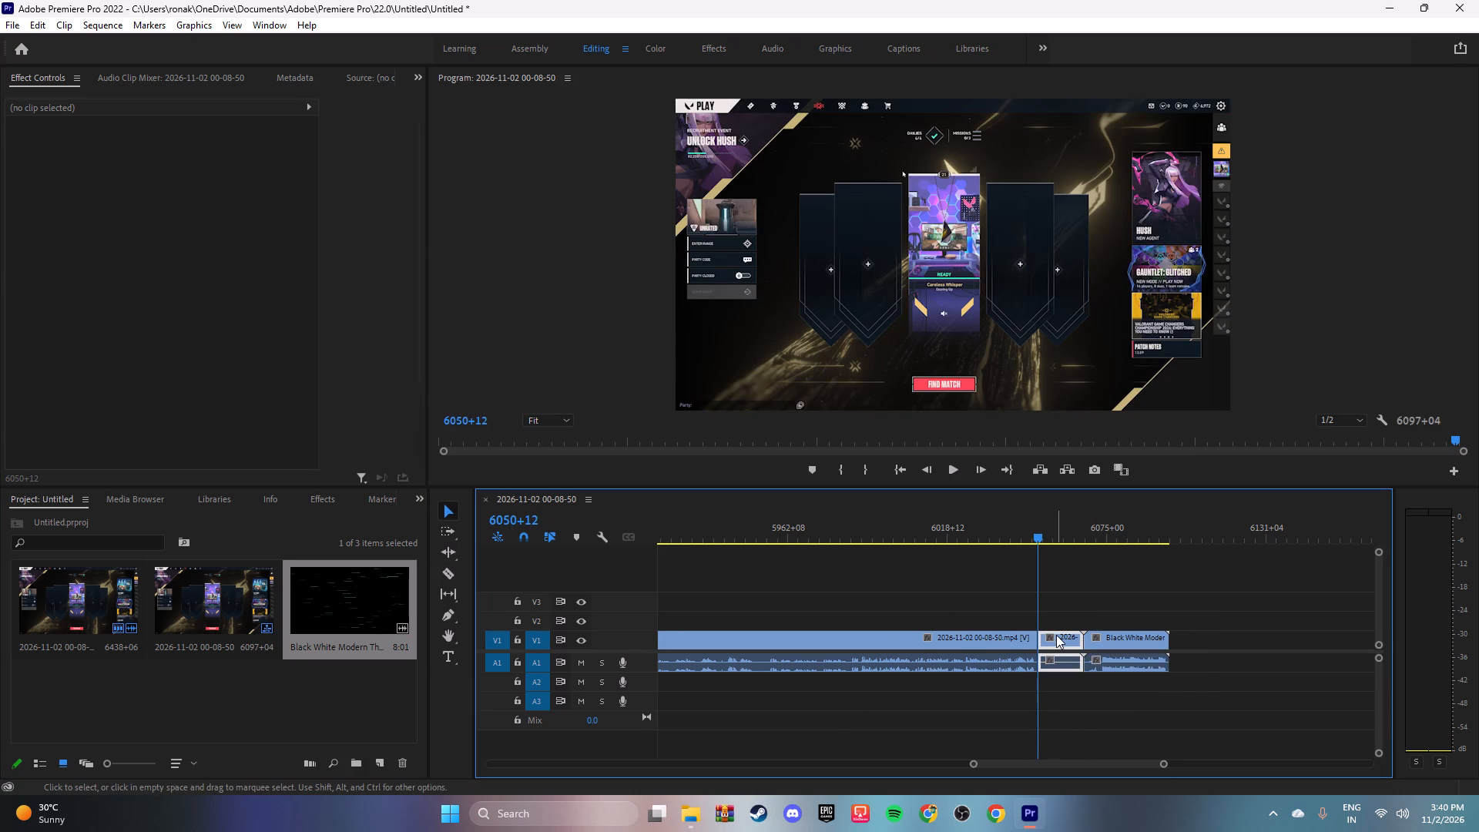
right_click(1056, 635)
right_click(1057, 631)
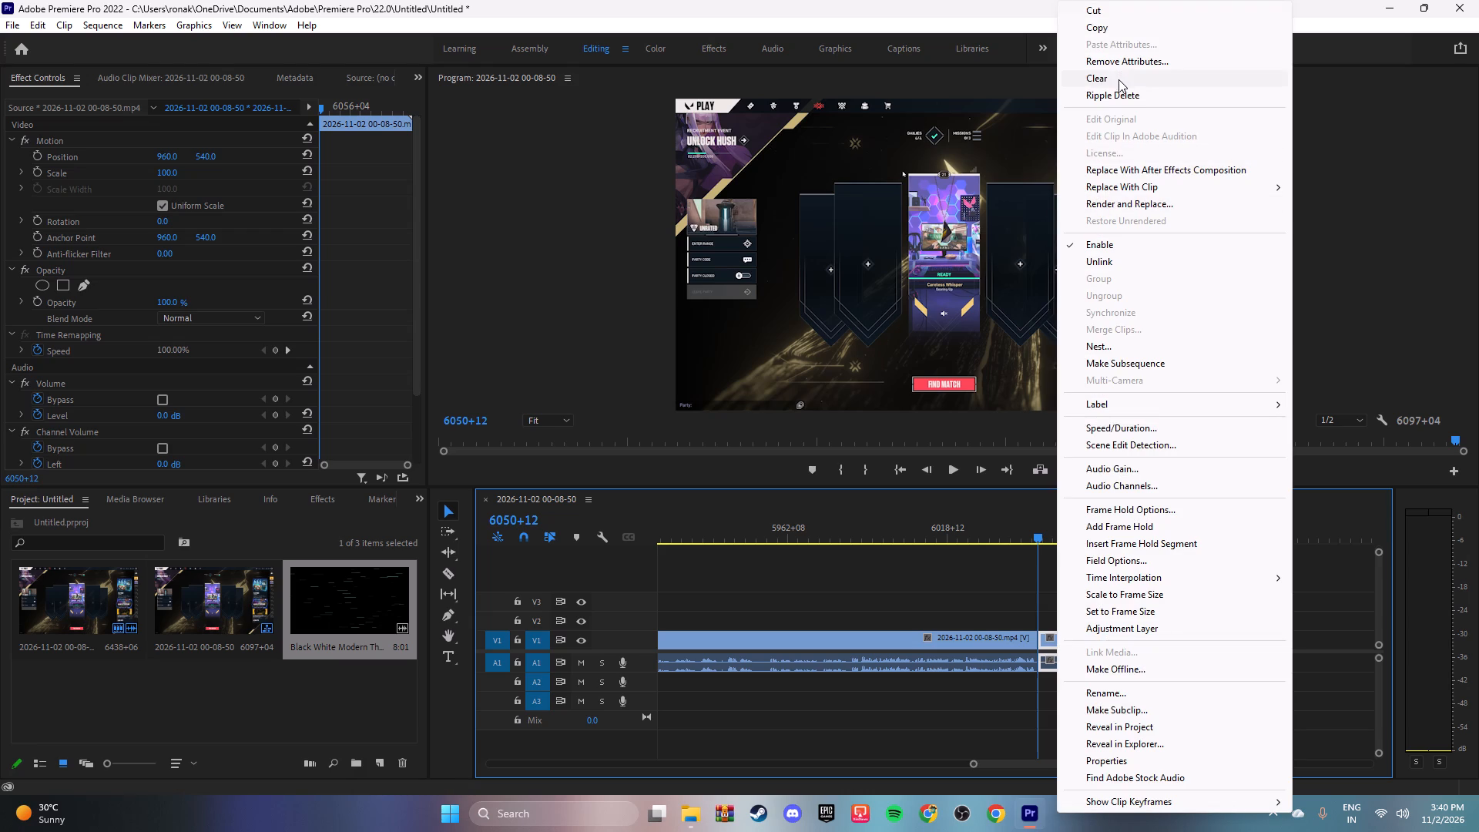
left_click(1118, 79)
left_click_drag(1123, 638, 1080, 641)
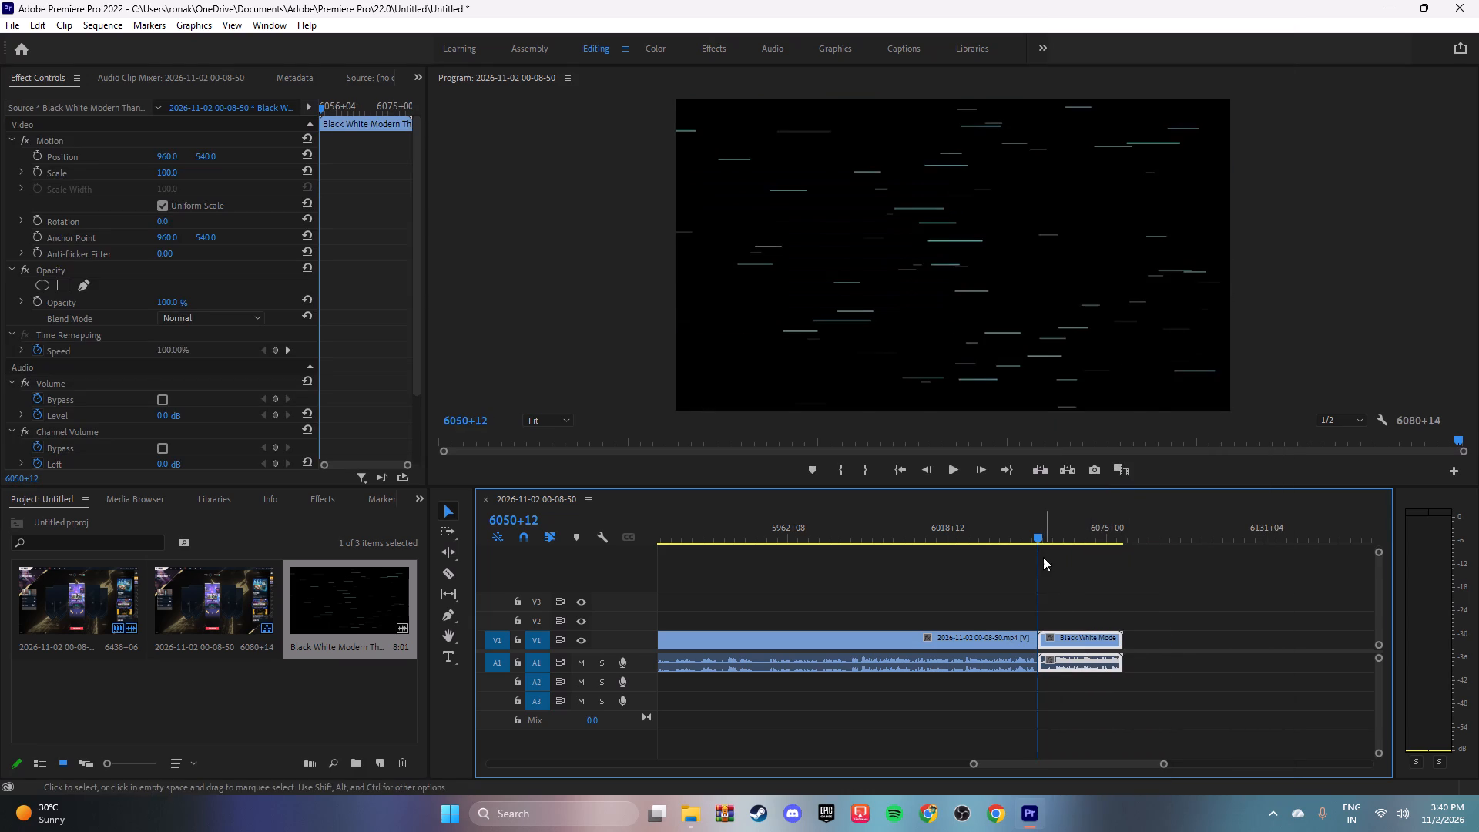
left_click_drag(1039, 538, 991, 538)
left_click_drag(1058, 639, 1067, 639)
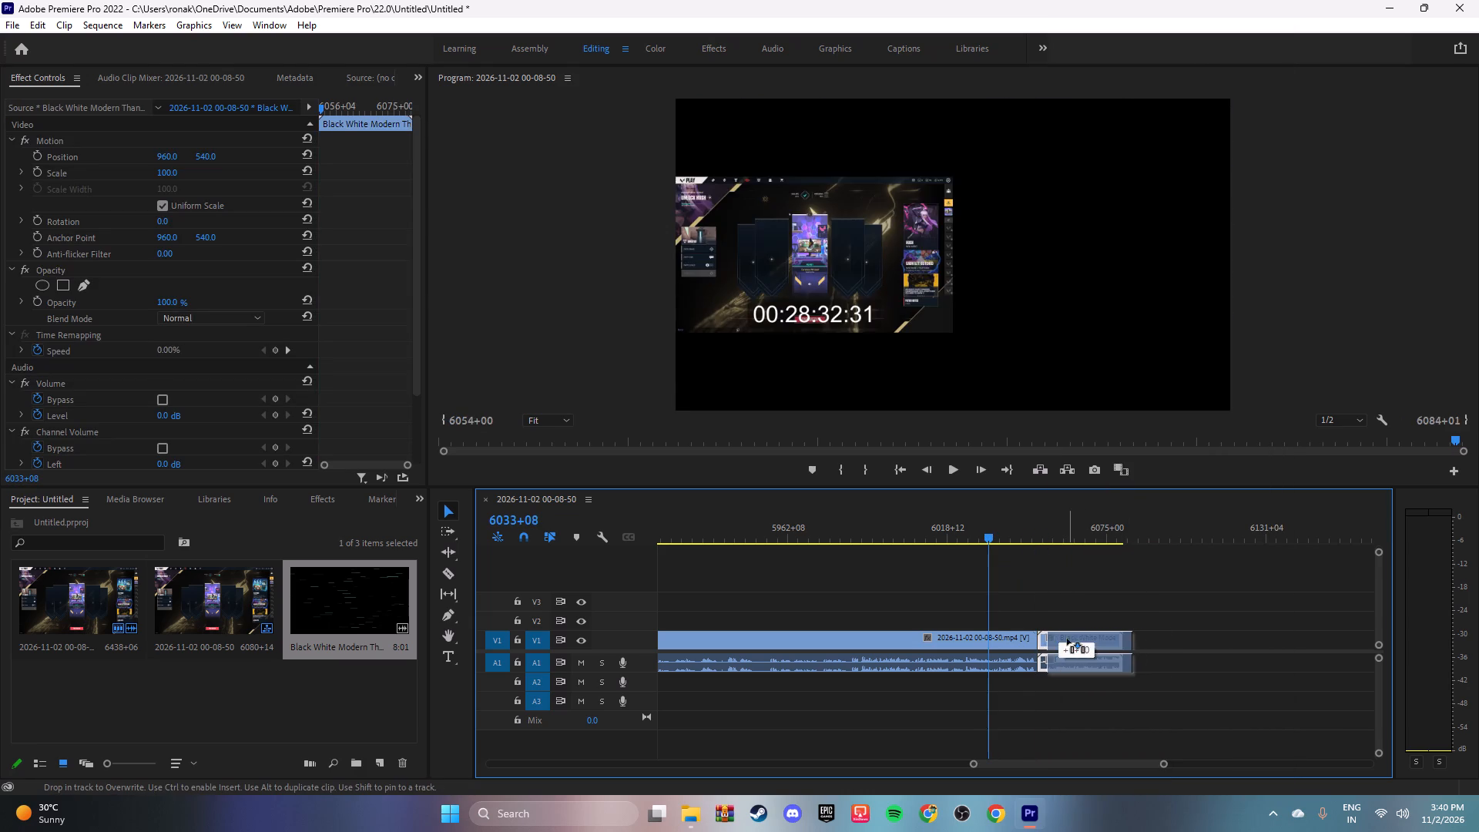
left_click_drag(1067, 639, 1065, 639)
key("space")
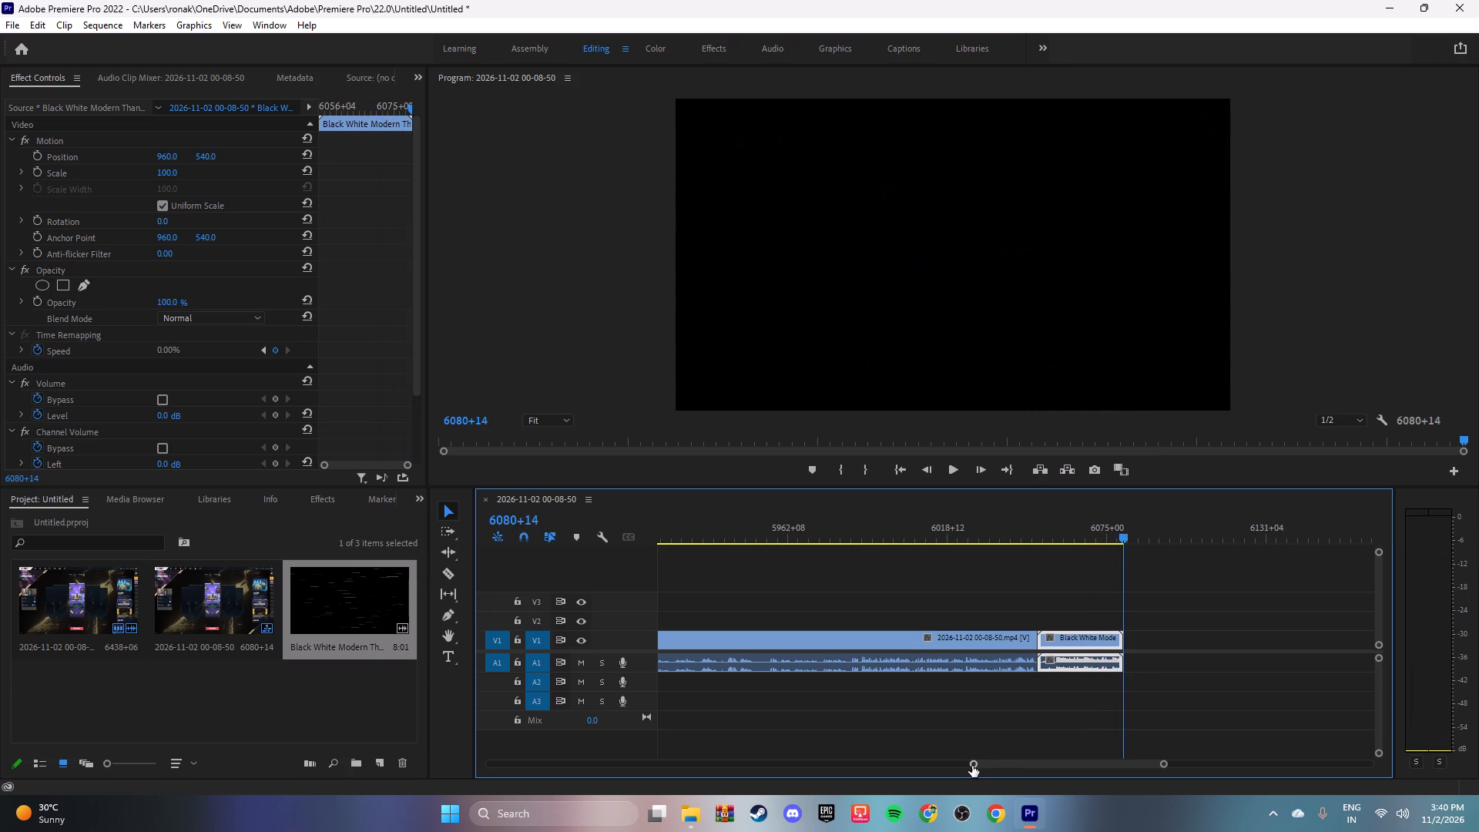
Review the edited sequence from its beginning, through the lobby footage and the Haven versus screen.
left_click_drag(972, 766, 387, 739)
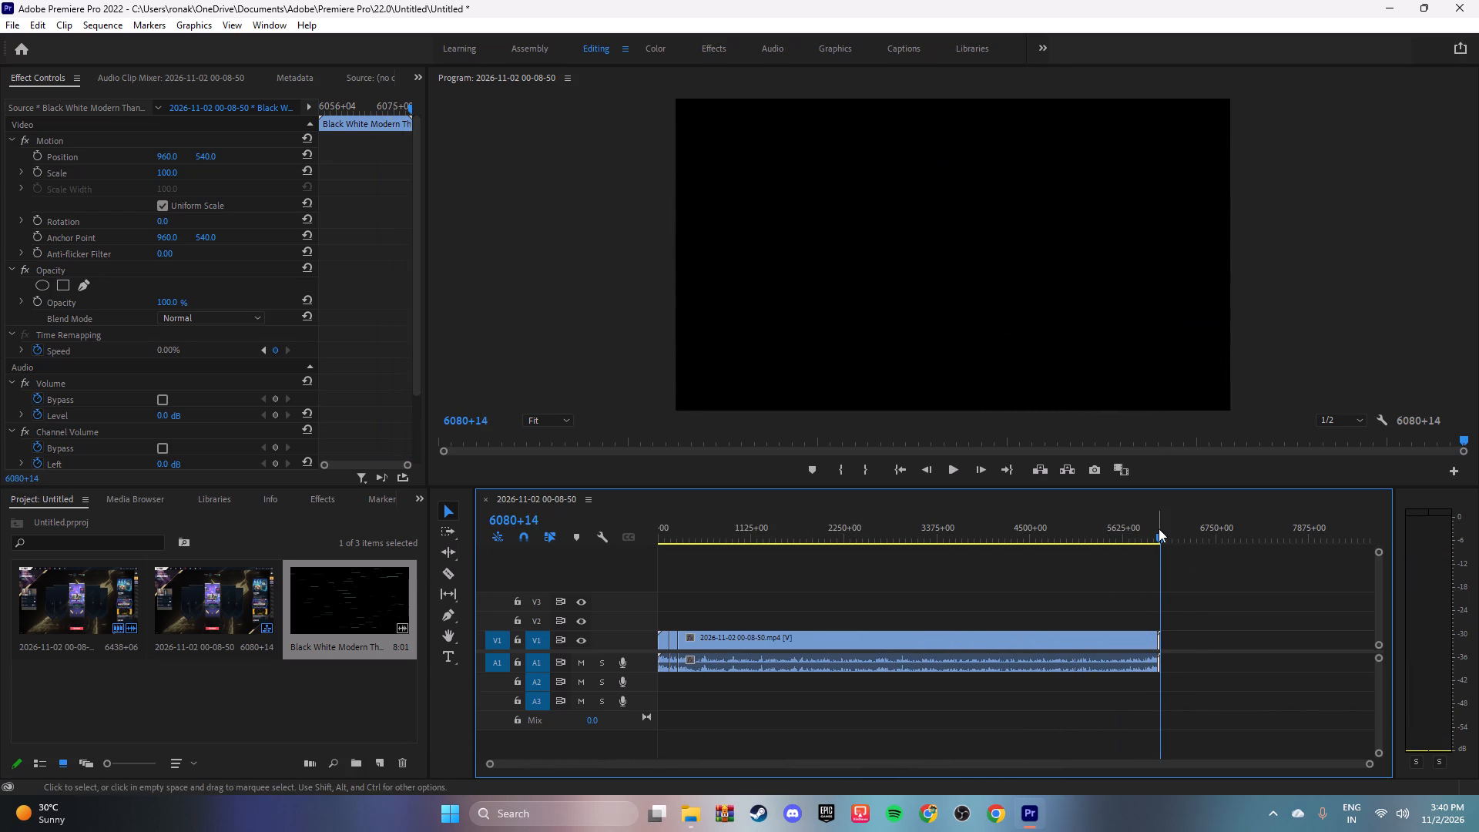
left_click_drag(1160, 535, 501, 556)
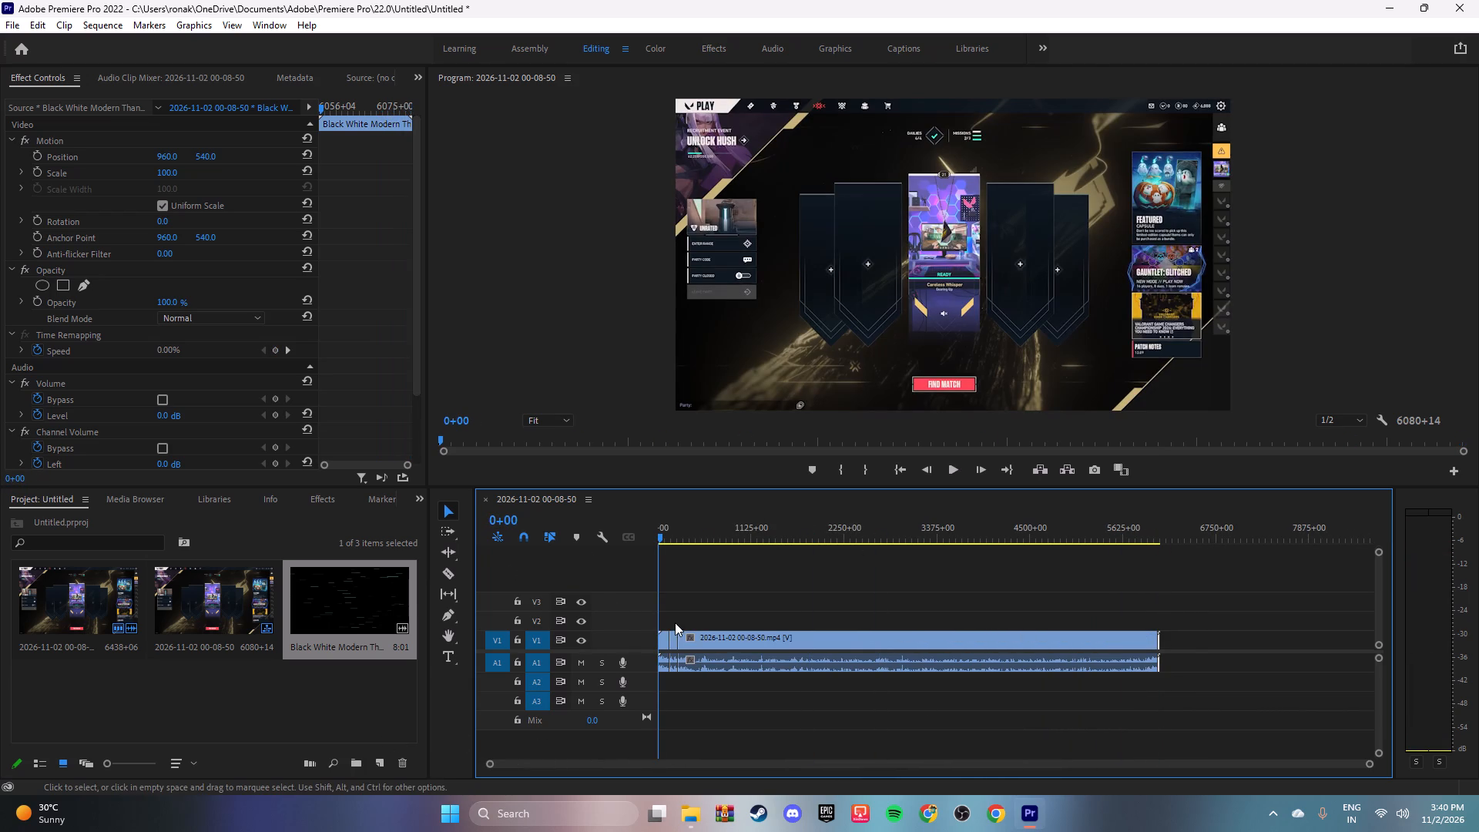
key("space")
key("space")
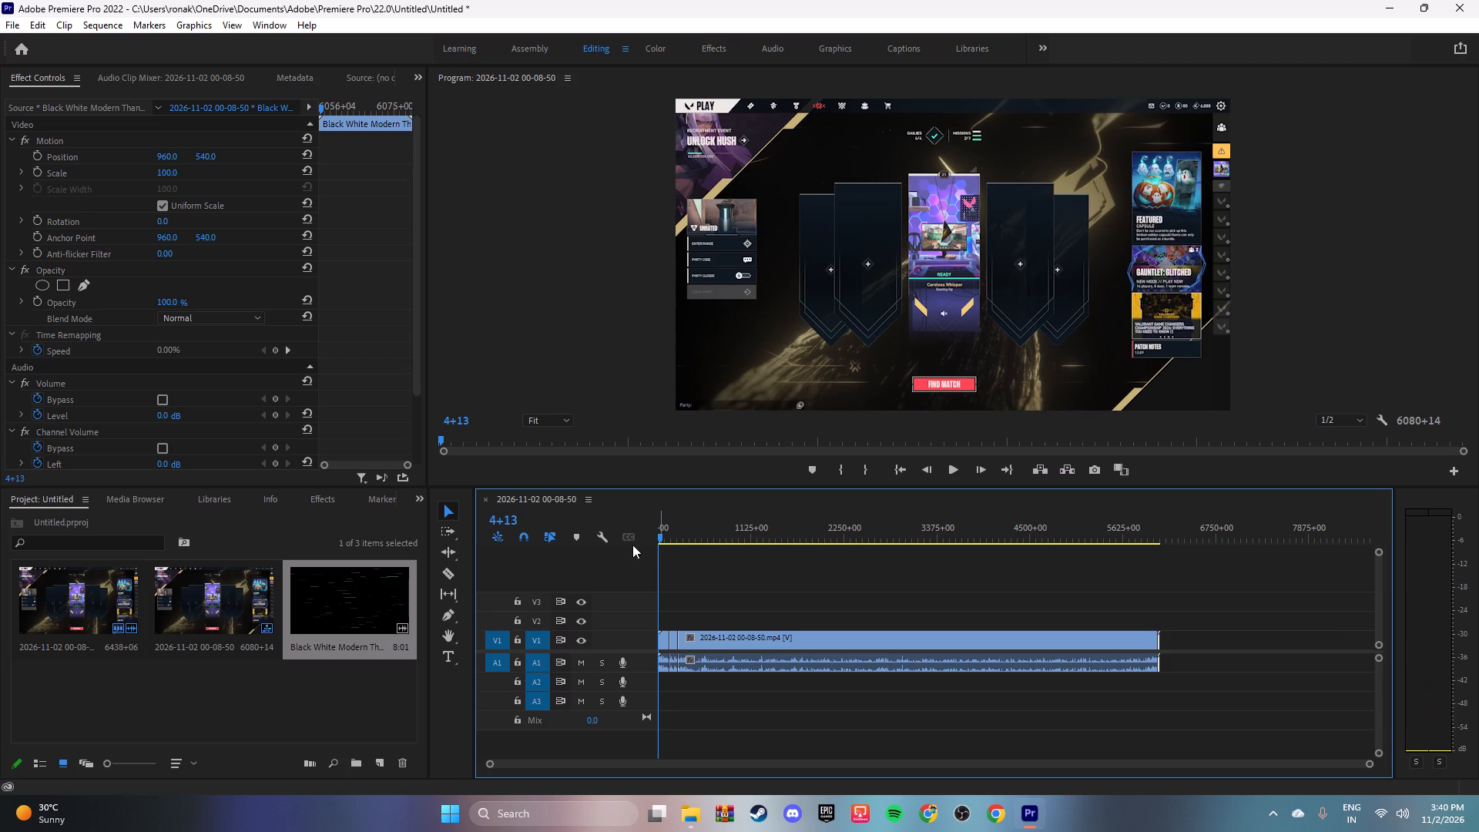
left_click_drag(660, 537, 685, 540)
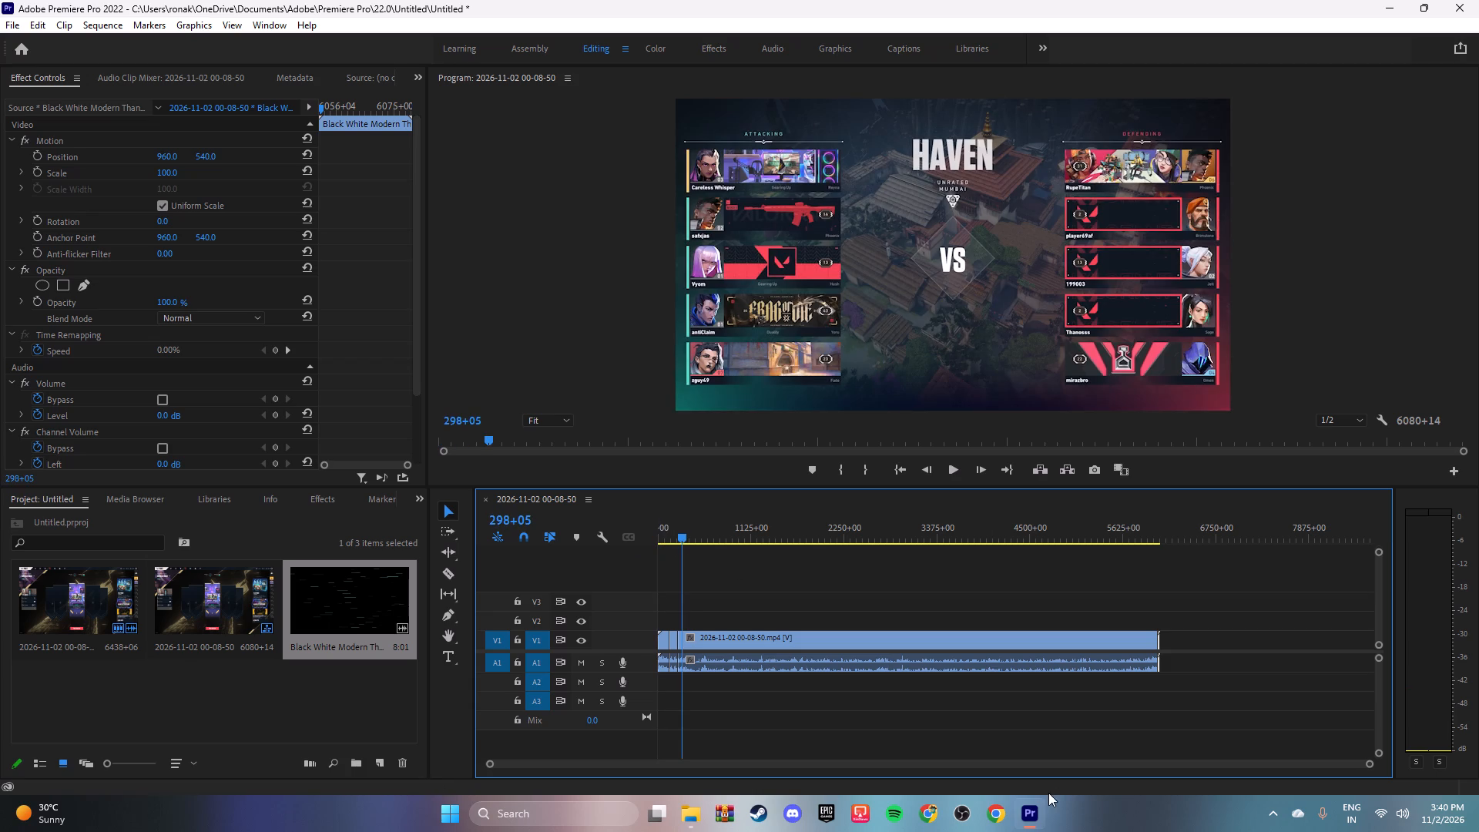
key("space")
left_click_drag(1370, 762, 992, 763)
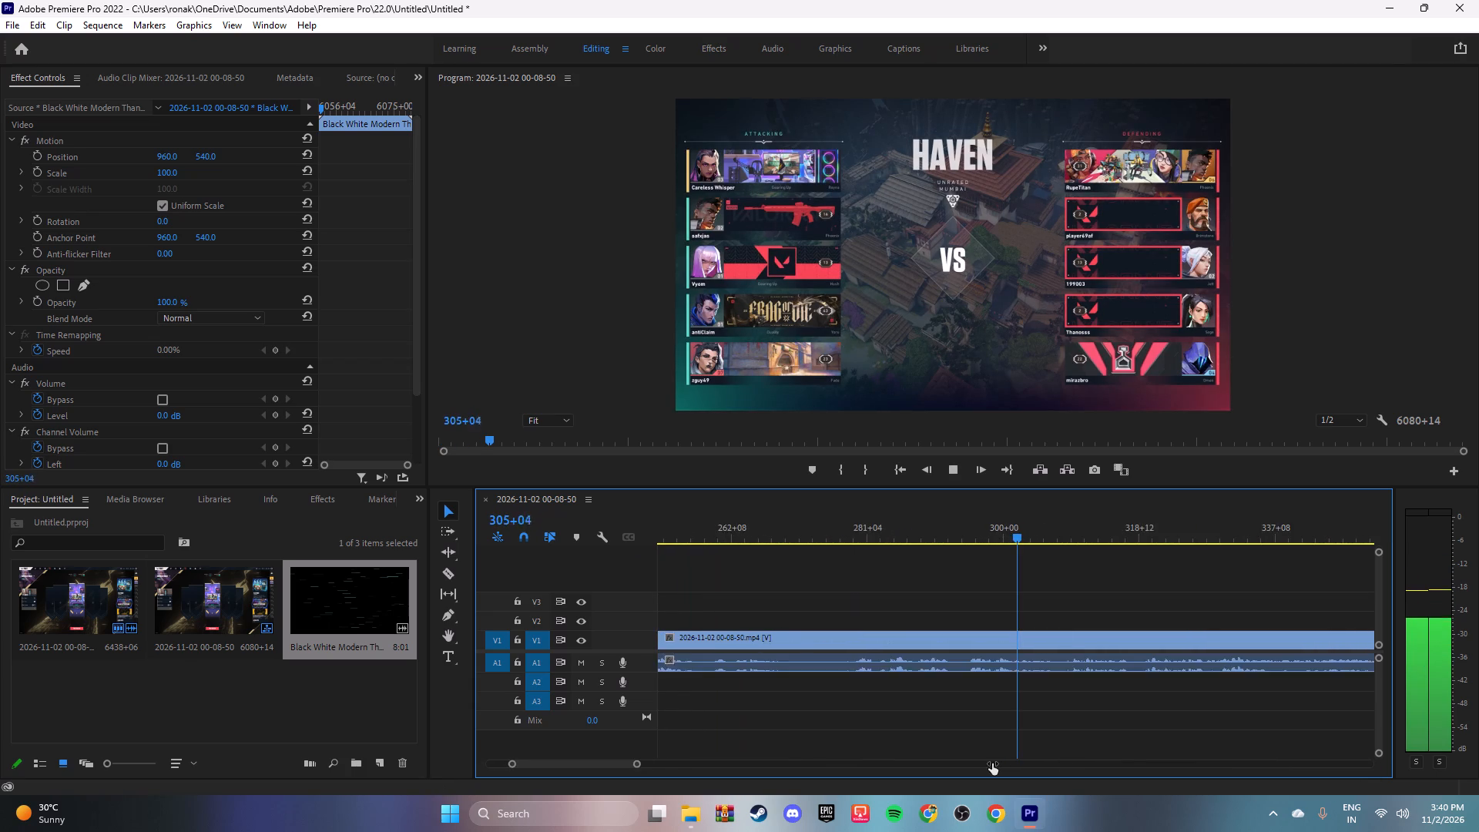
left_click_drag(992, 763, 962, 793)
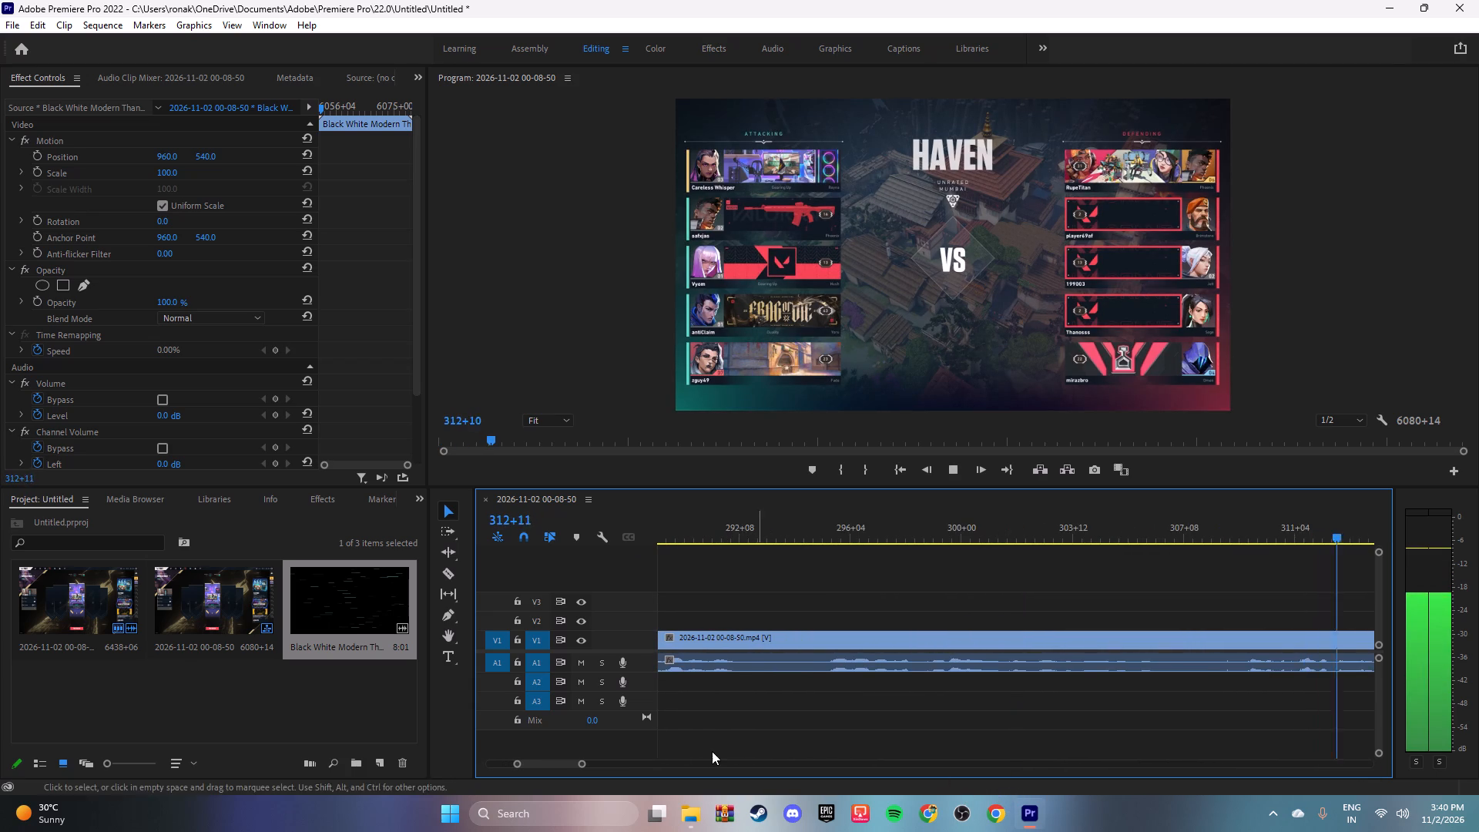
left_click_drag(584, 764, 644, 776)
left_click_drag(648, 765, 660, 765)
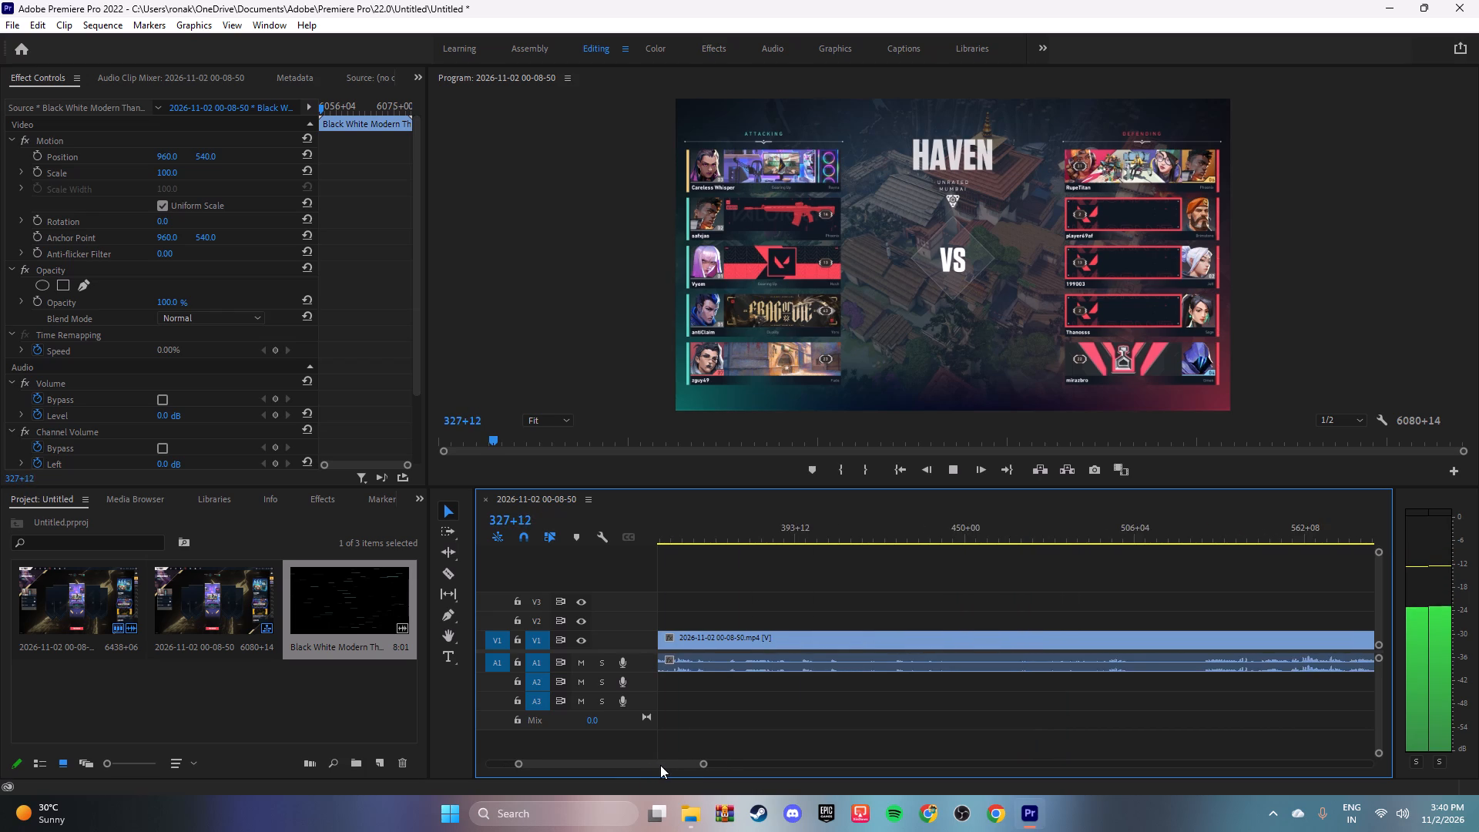
left_click_drag(660, 765, 656, 765)
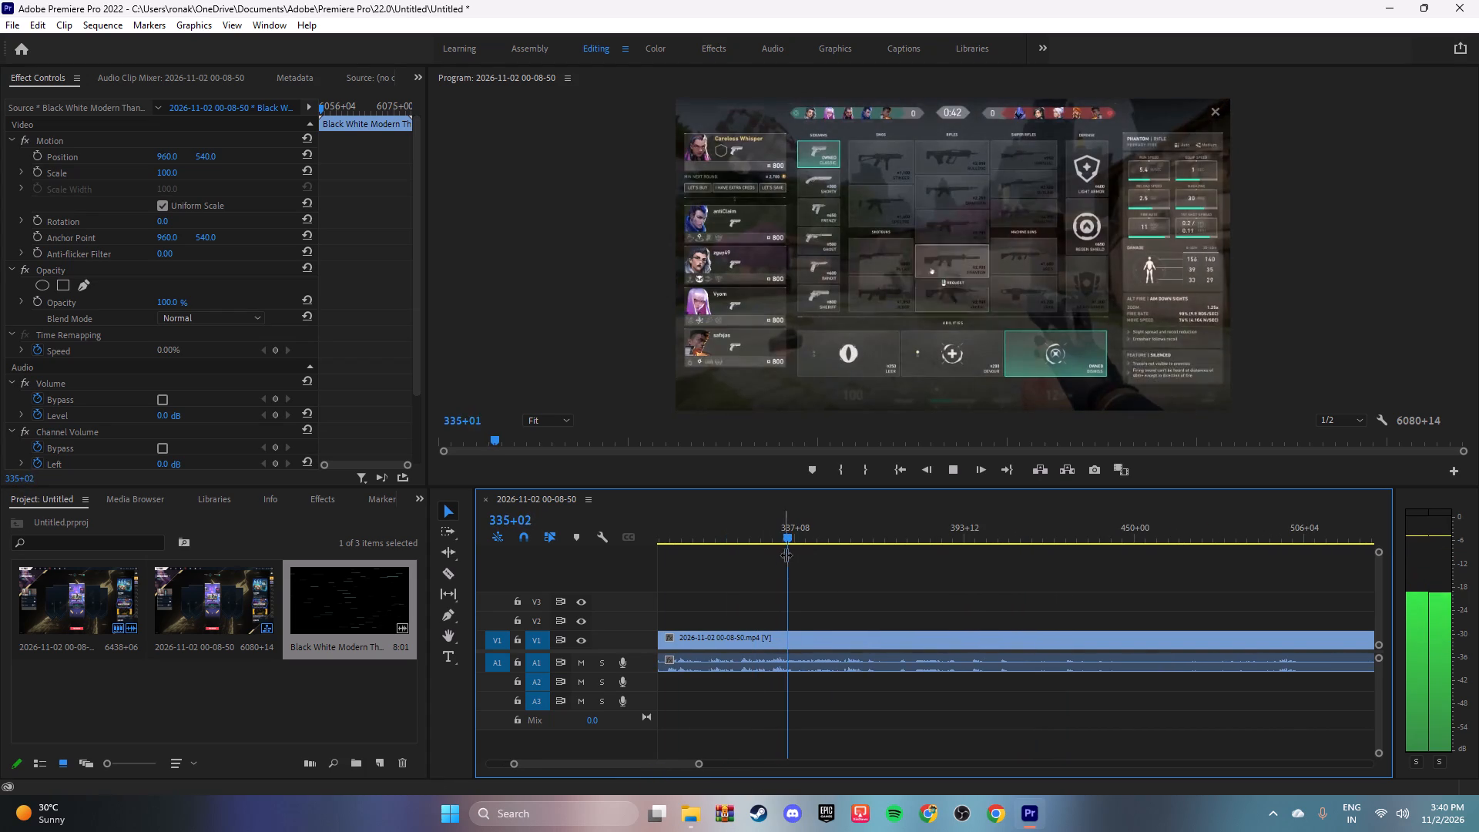
Skim and play the first round's footage, from the buy phase into the gunfight.
left_click_drag(797, 538, 1185, 565)
key("space")
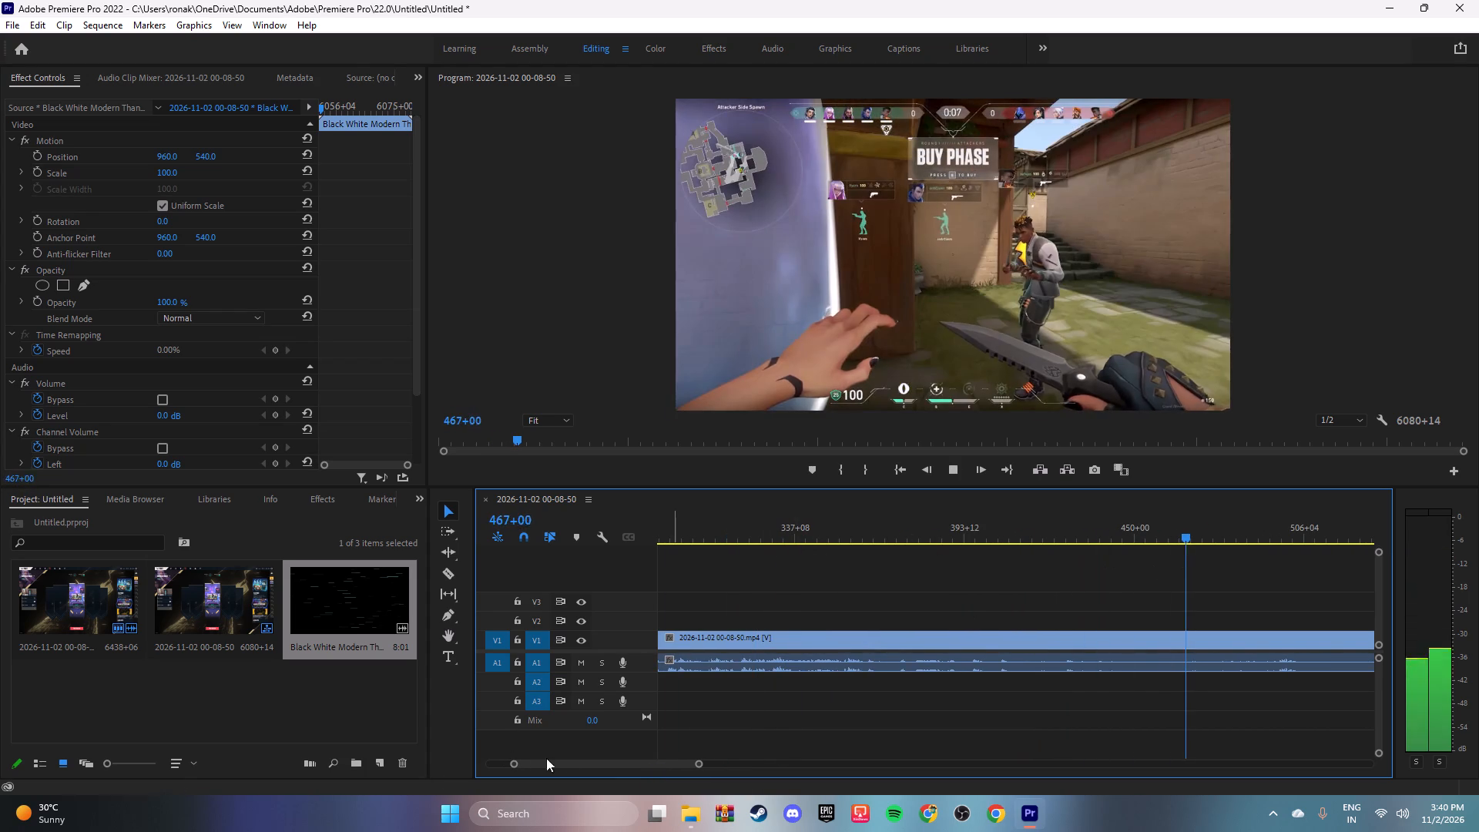
left_click_drag(580, 763, 593, 763)
left_click_drag(740, 545, 988, 569)
key("space")
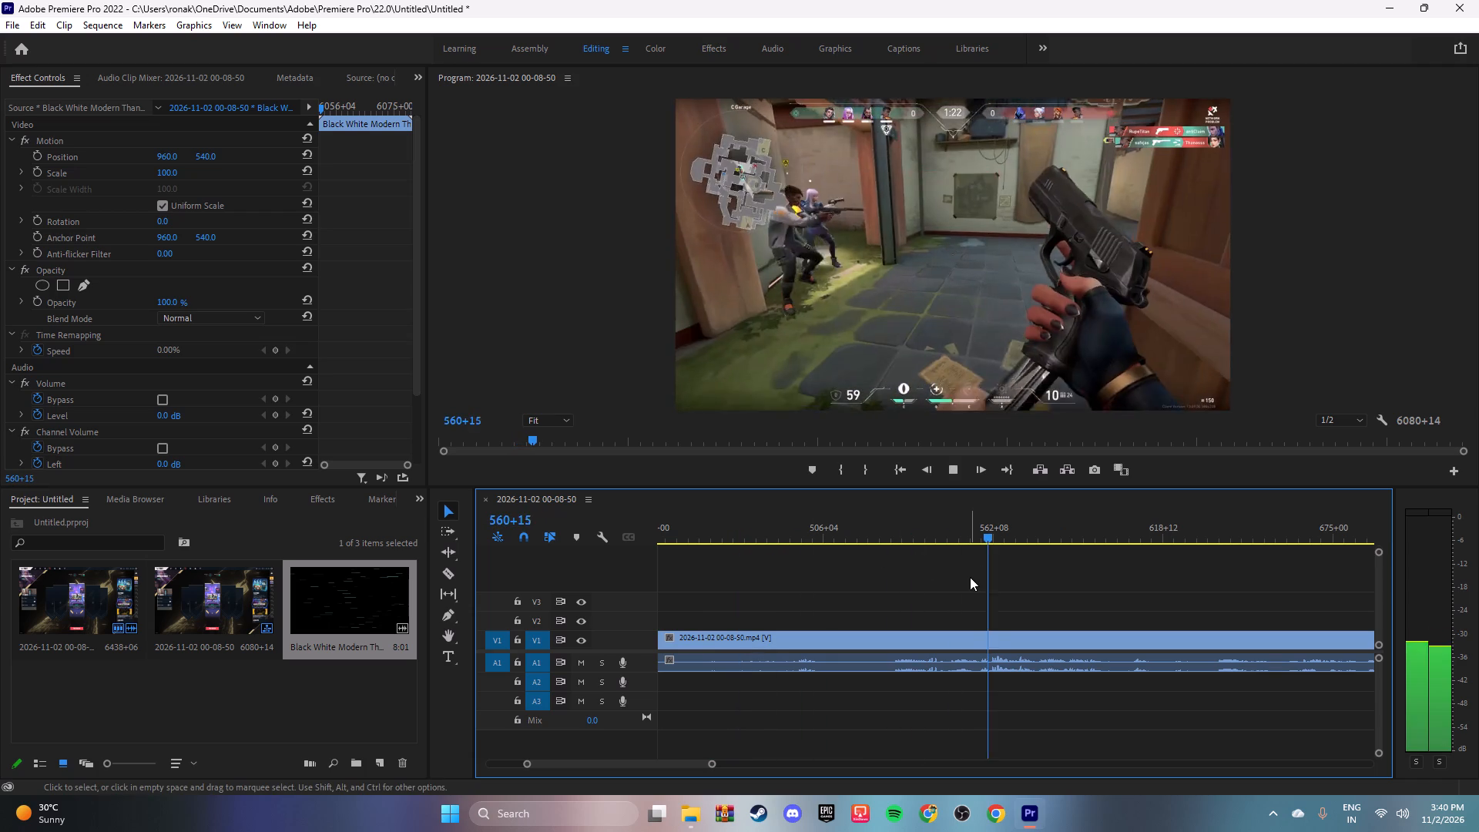
left_click_drag(687, 761, 692, 762)
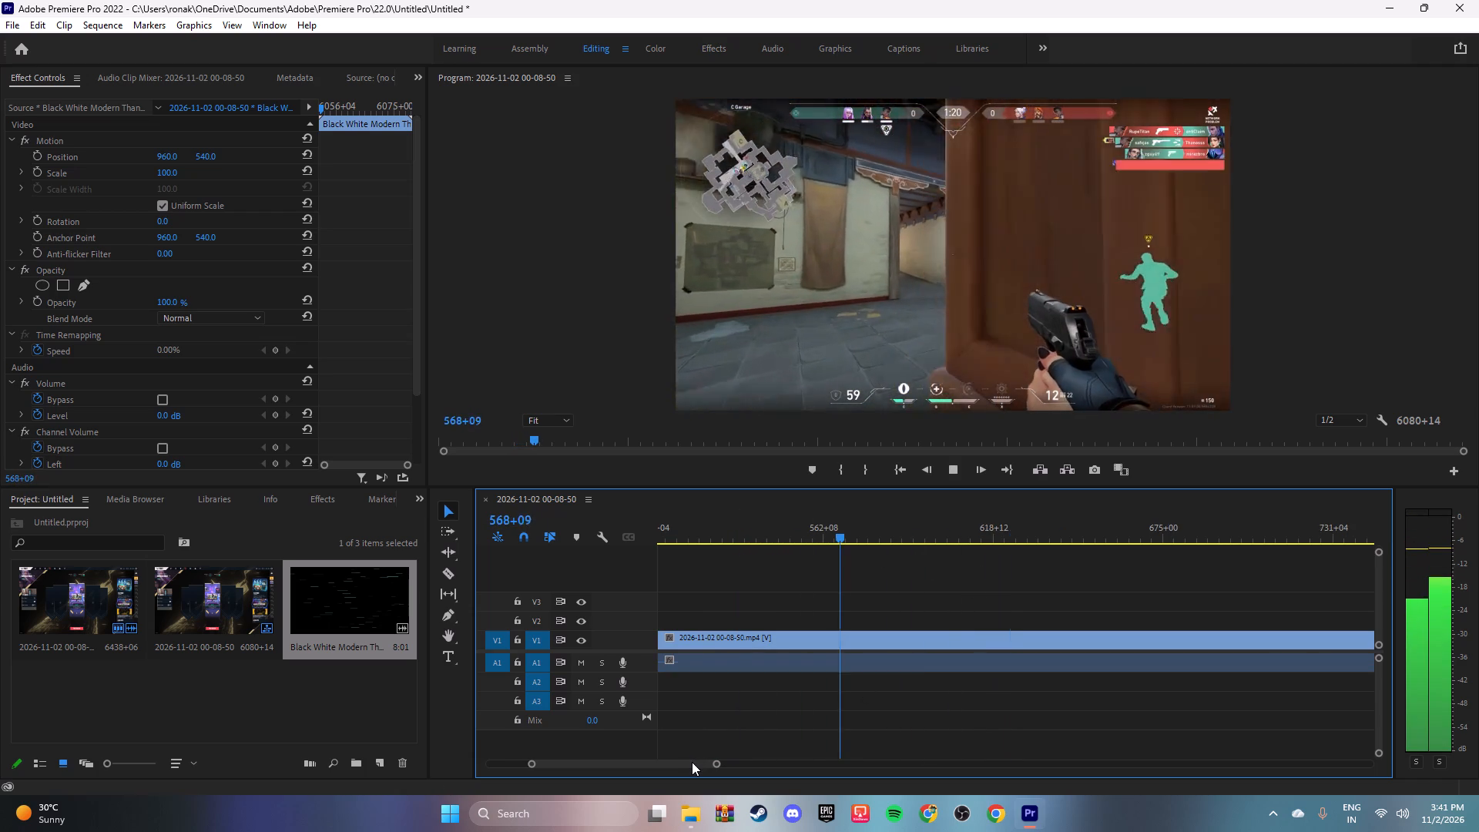
left_click_drag(692, 762, 697, 762)
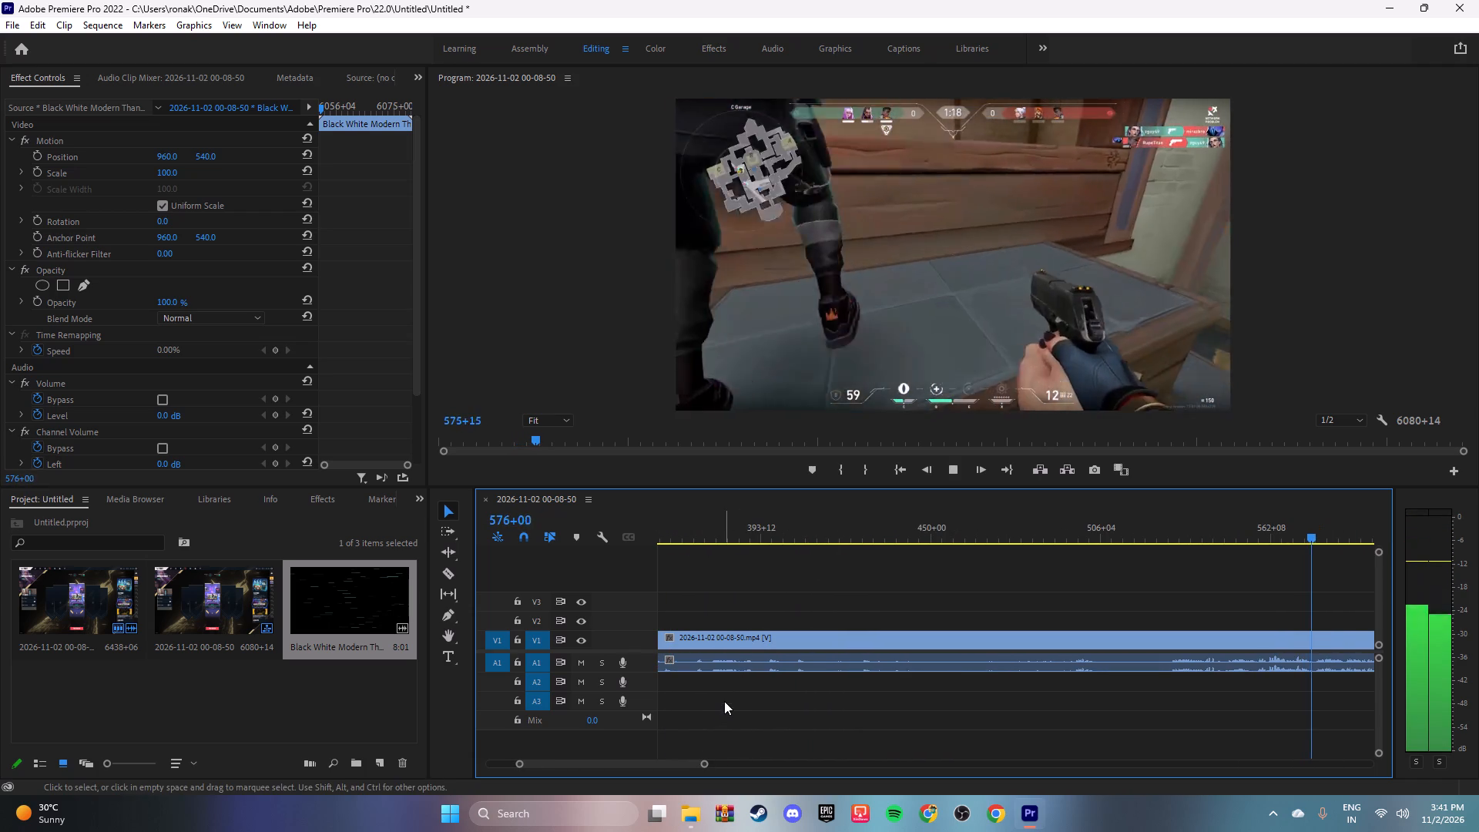
left_click_drag(708, 765, 718, 764)
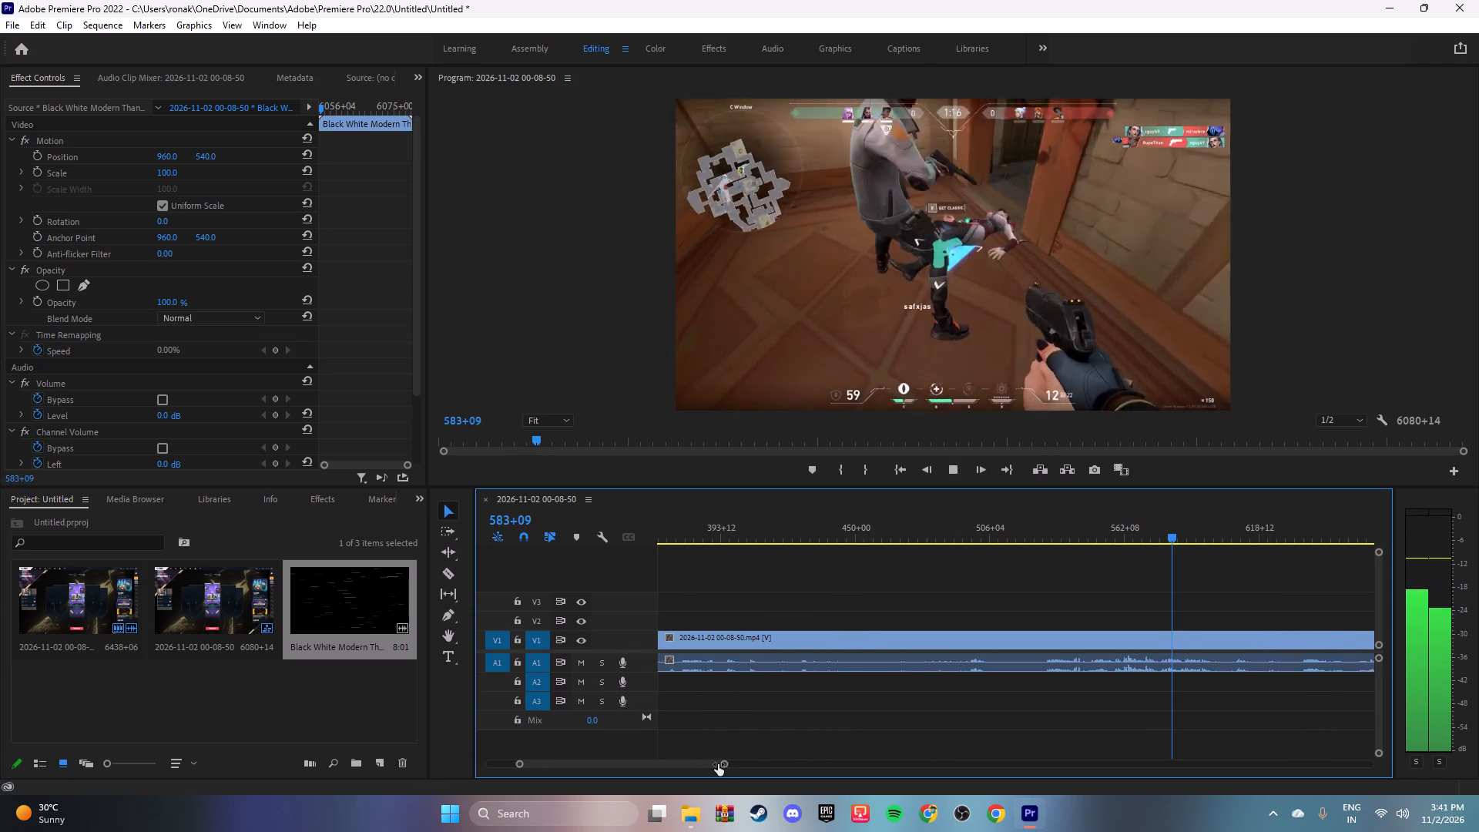
left_click_drag(718, 764, 719, 764)
left_click_drag(689, 761, 699, 763)
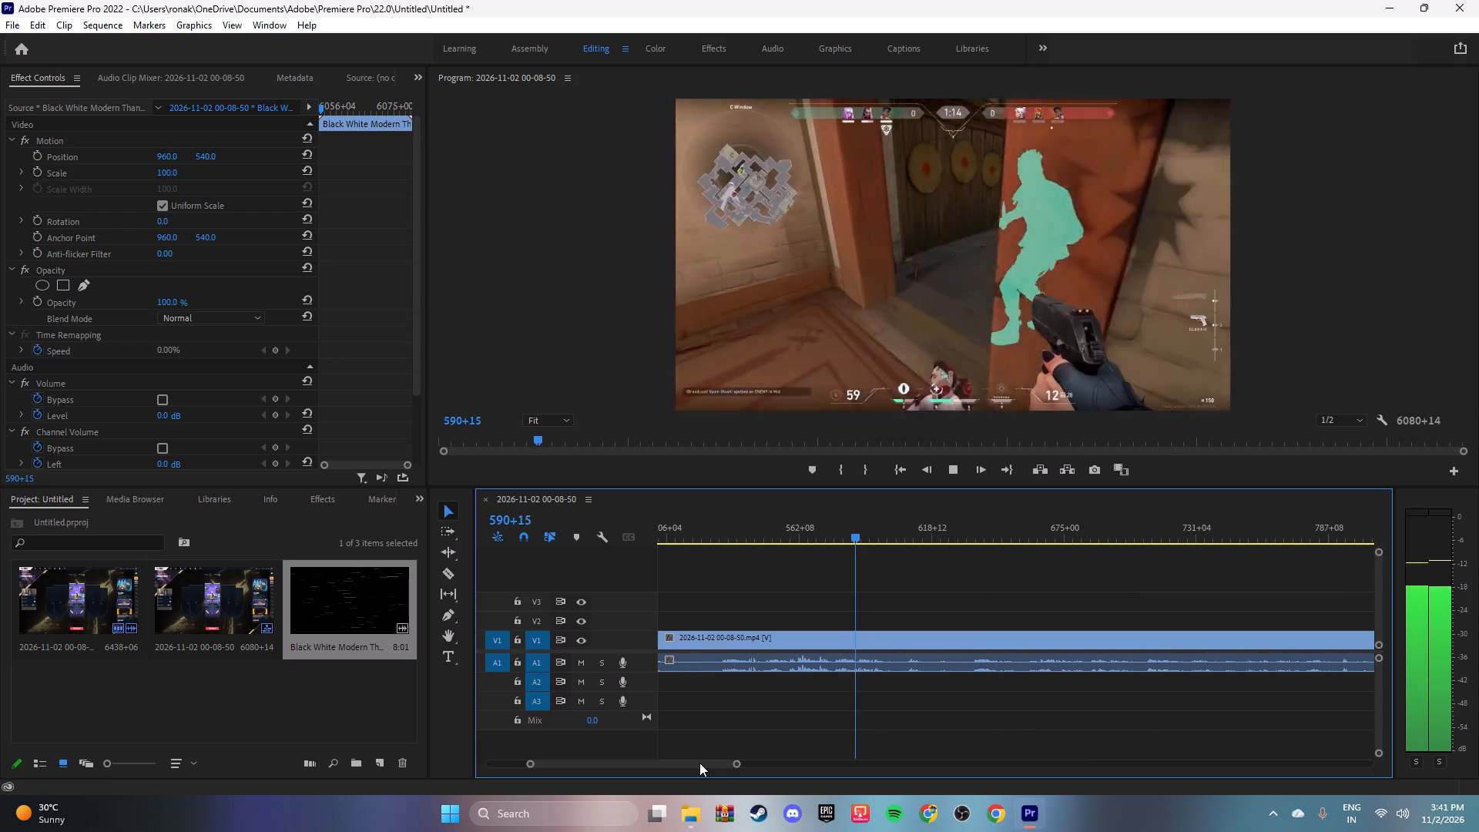
left_click_drag(699, 763, 705, 763)
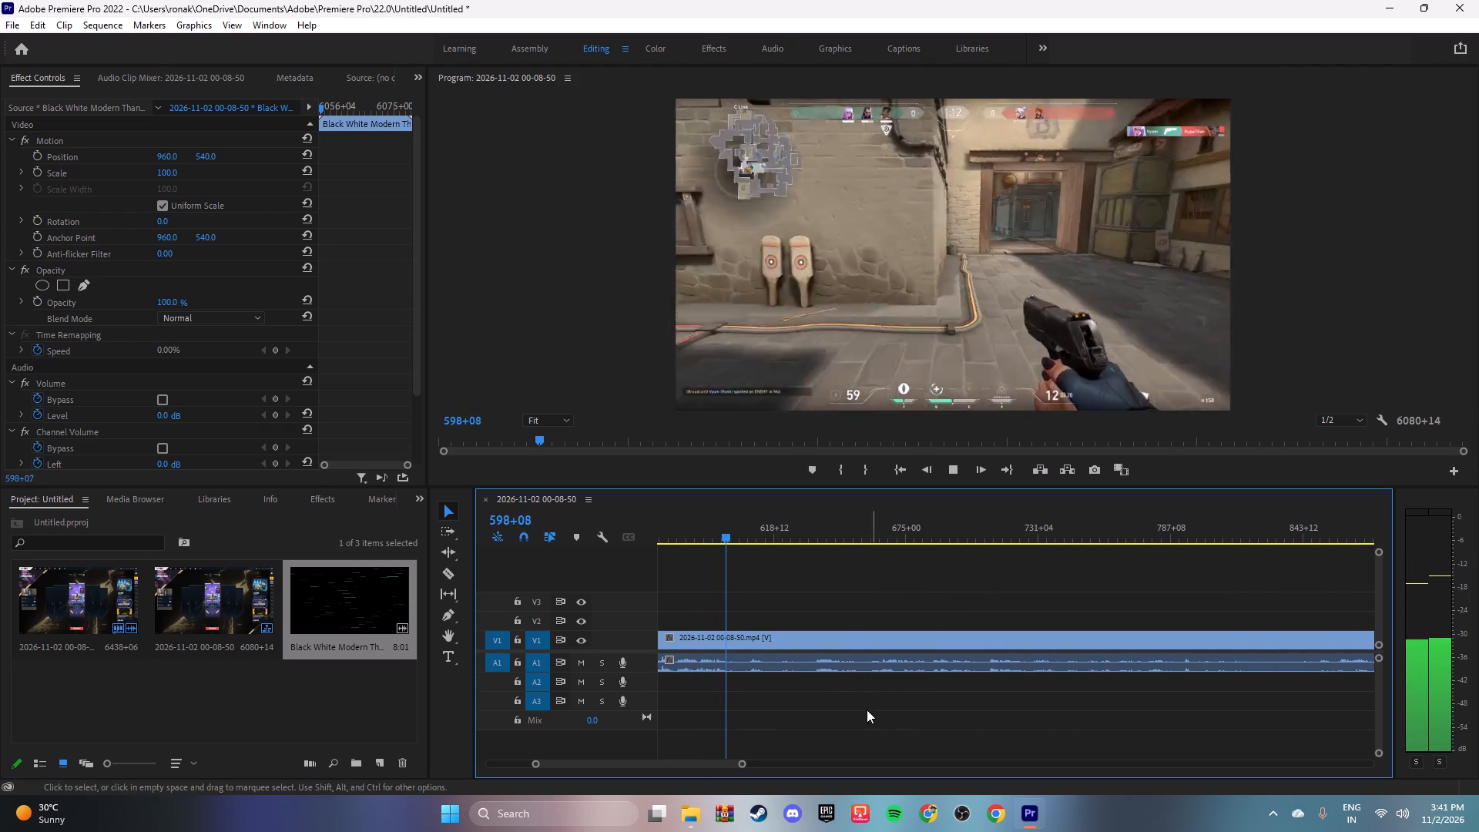
Skim and play the second round's footage, from its buy phase to the third round's buy phase.
left_click_drag(738, 537, 1052, 559)
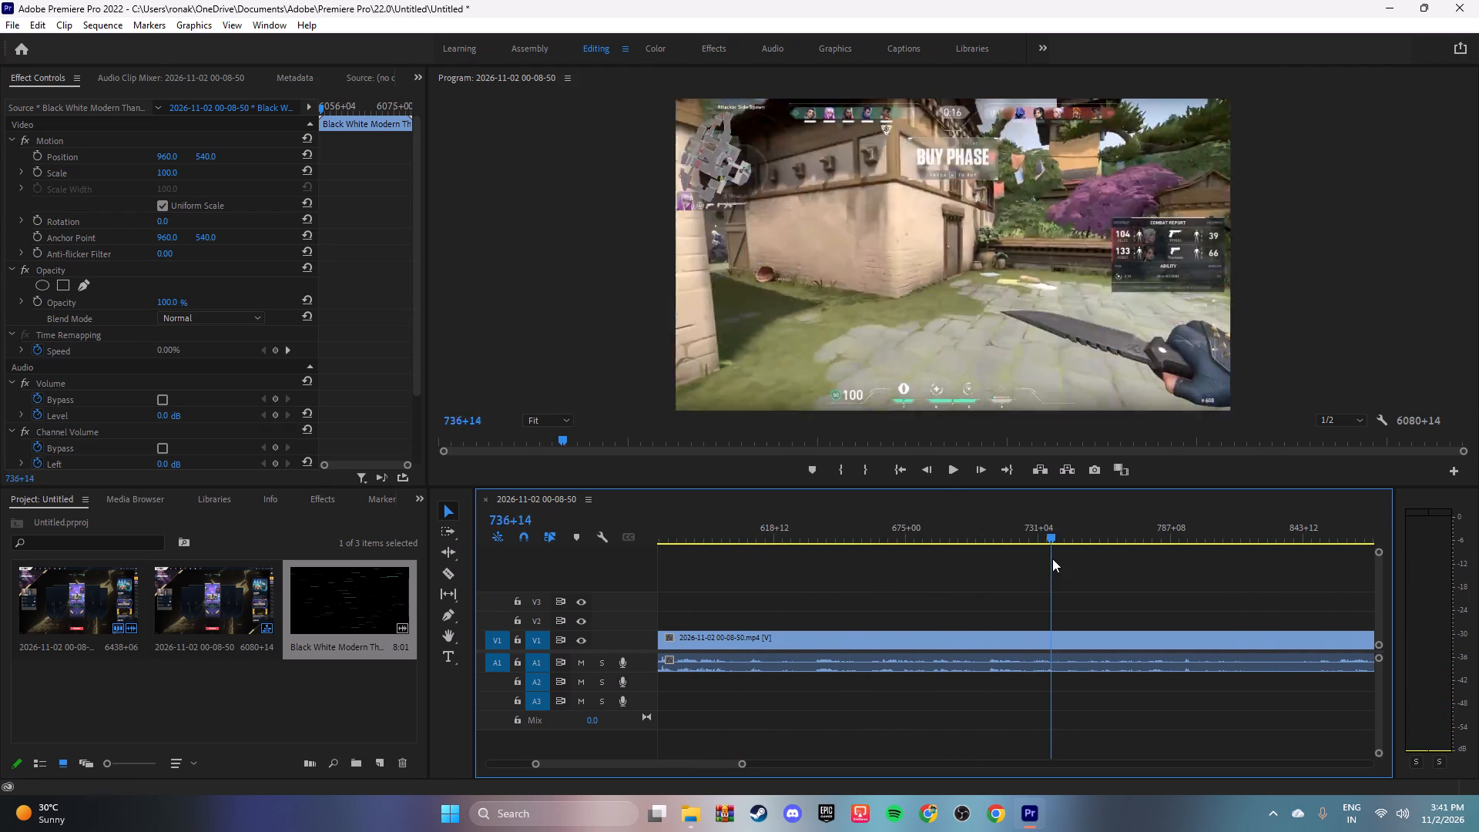
left_click_drag(1052, 559, 1055, 559)
key("space")
left_click_drag(691, 761, 697, 763)
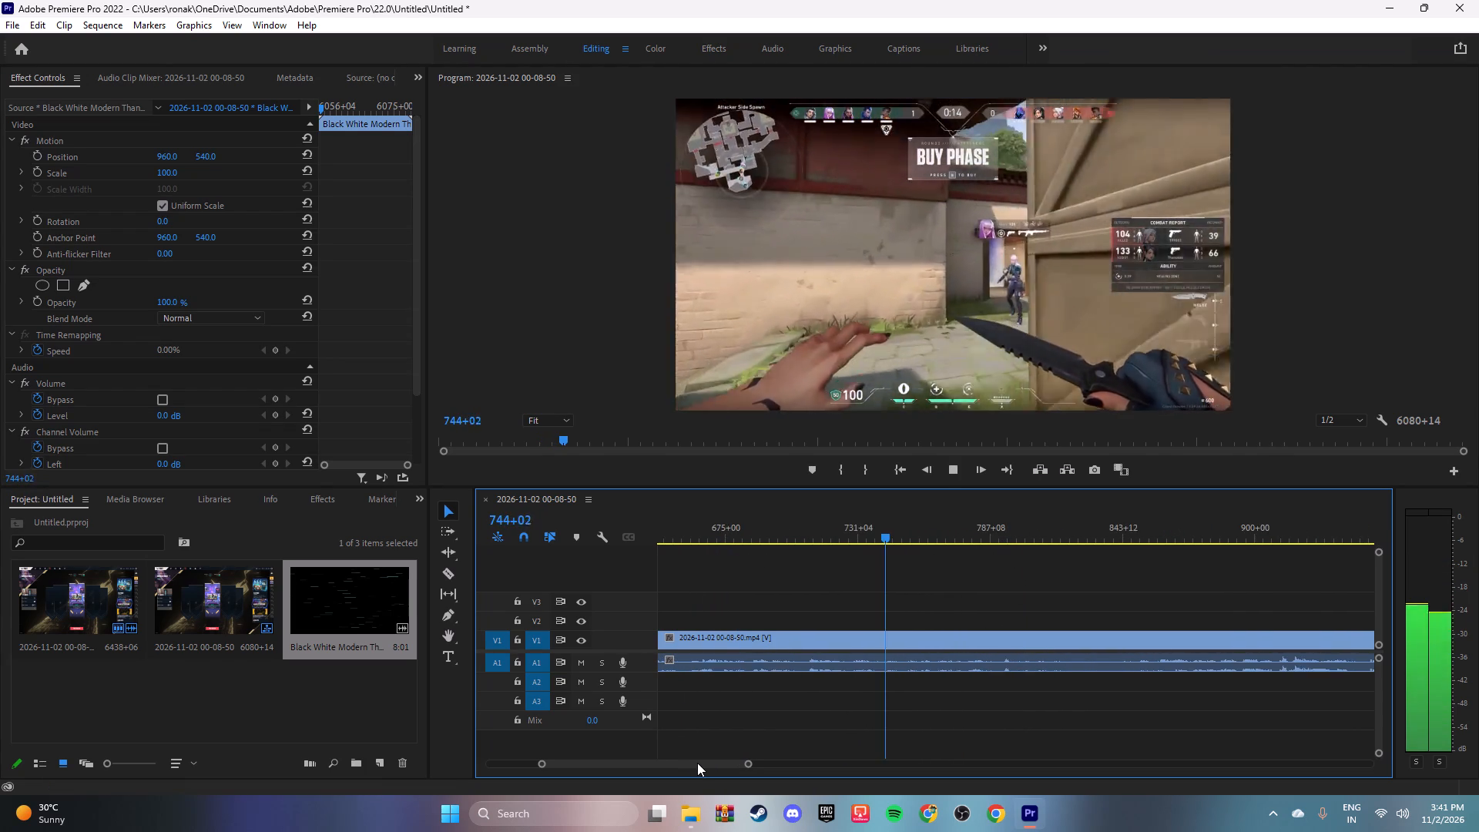
left_click_drag(697, 763, 702, 763)
left_click_drag(765, 539, 1011, 551)
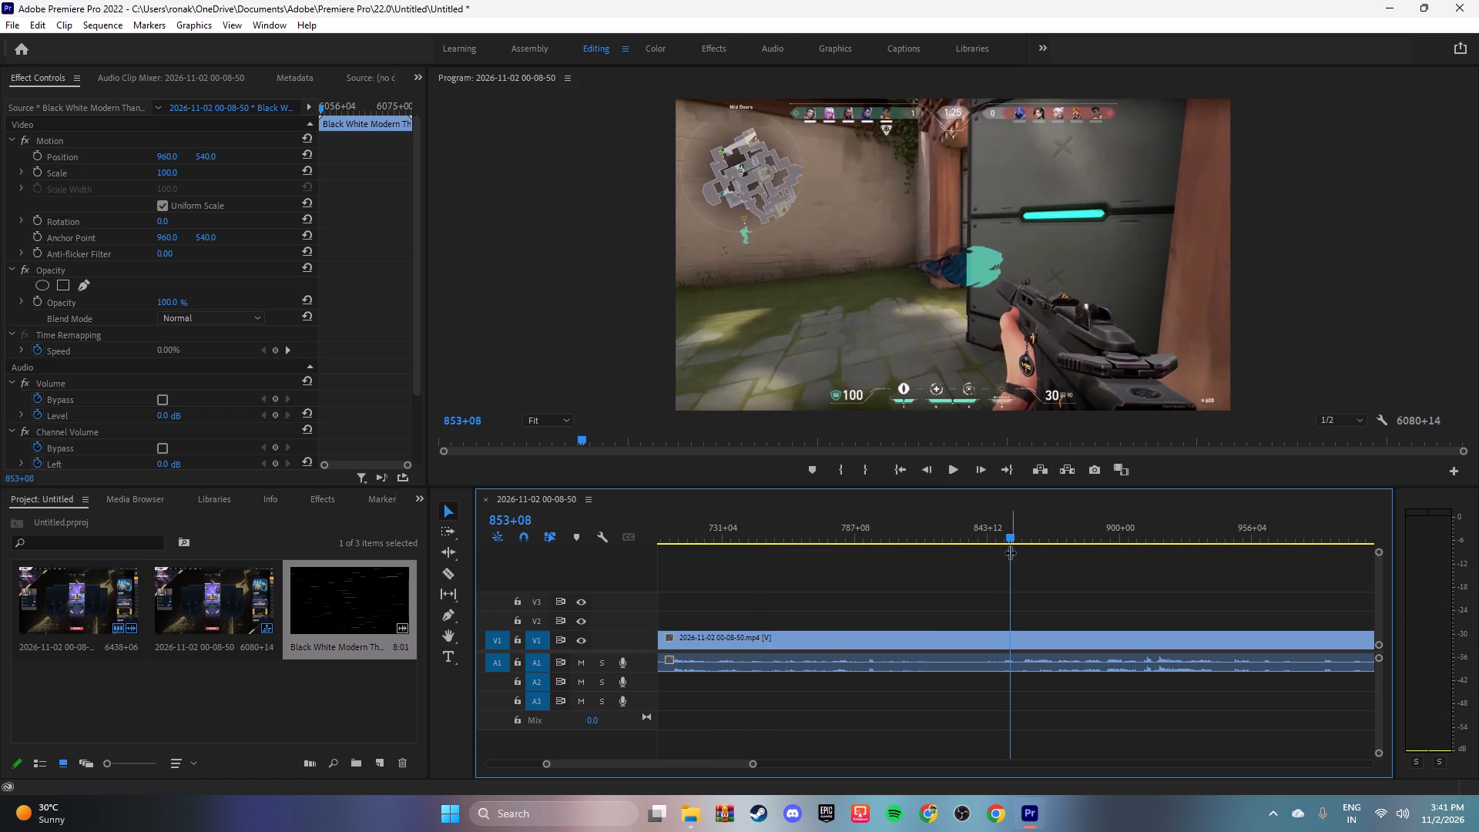
key("space")
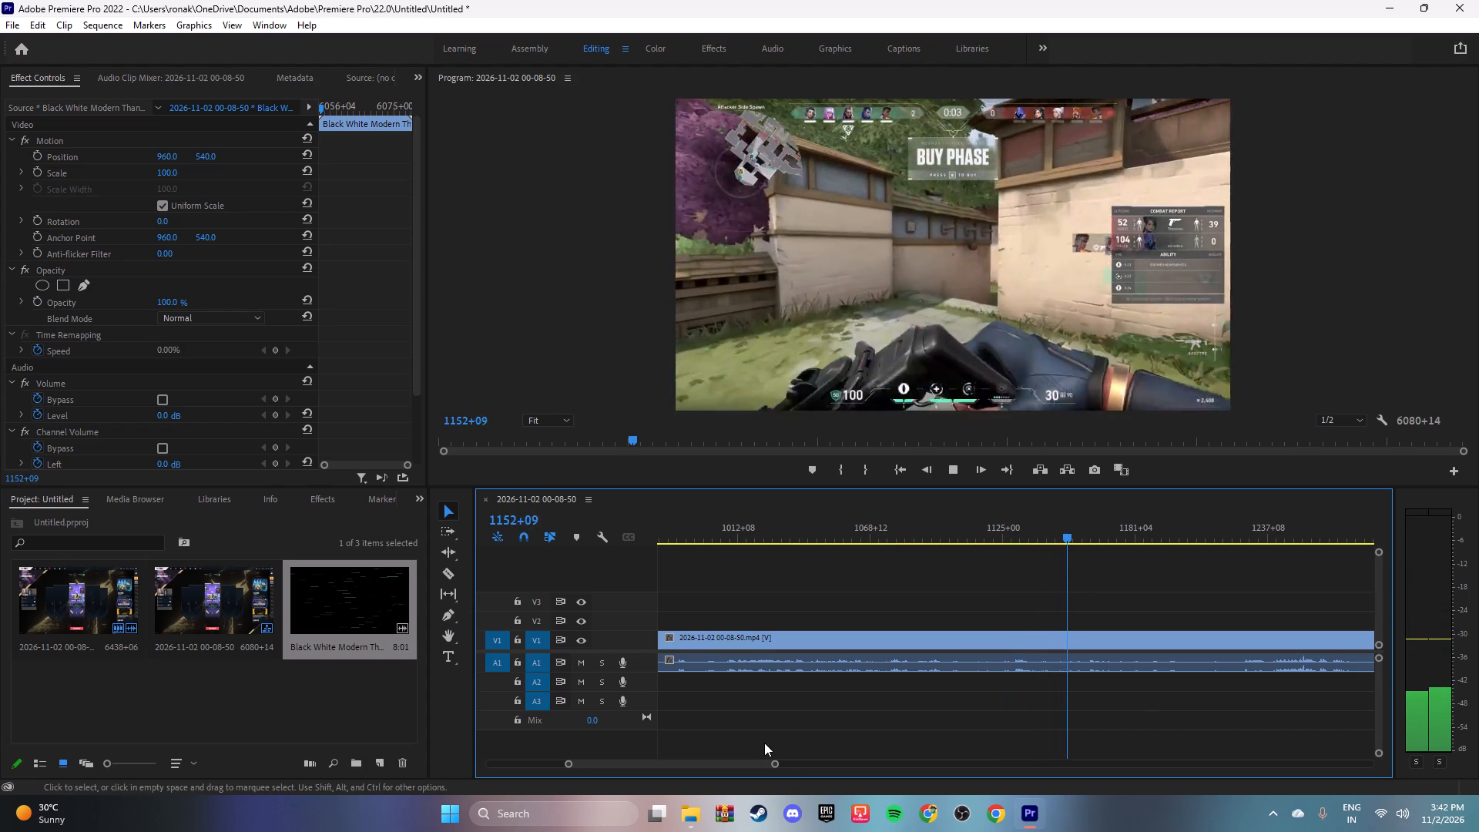
Skim and play the third and fourth rounds, stopping in the following buy phase at 1753+03.
left_click_drag(774, 763, 846, 767)
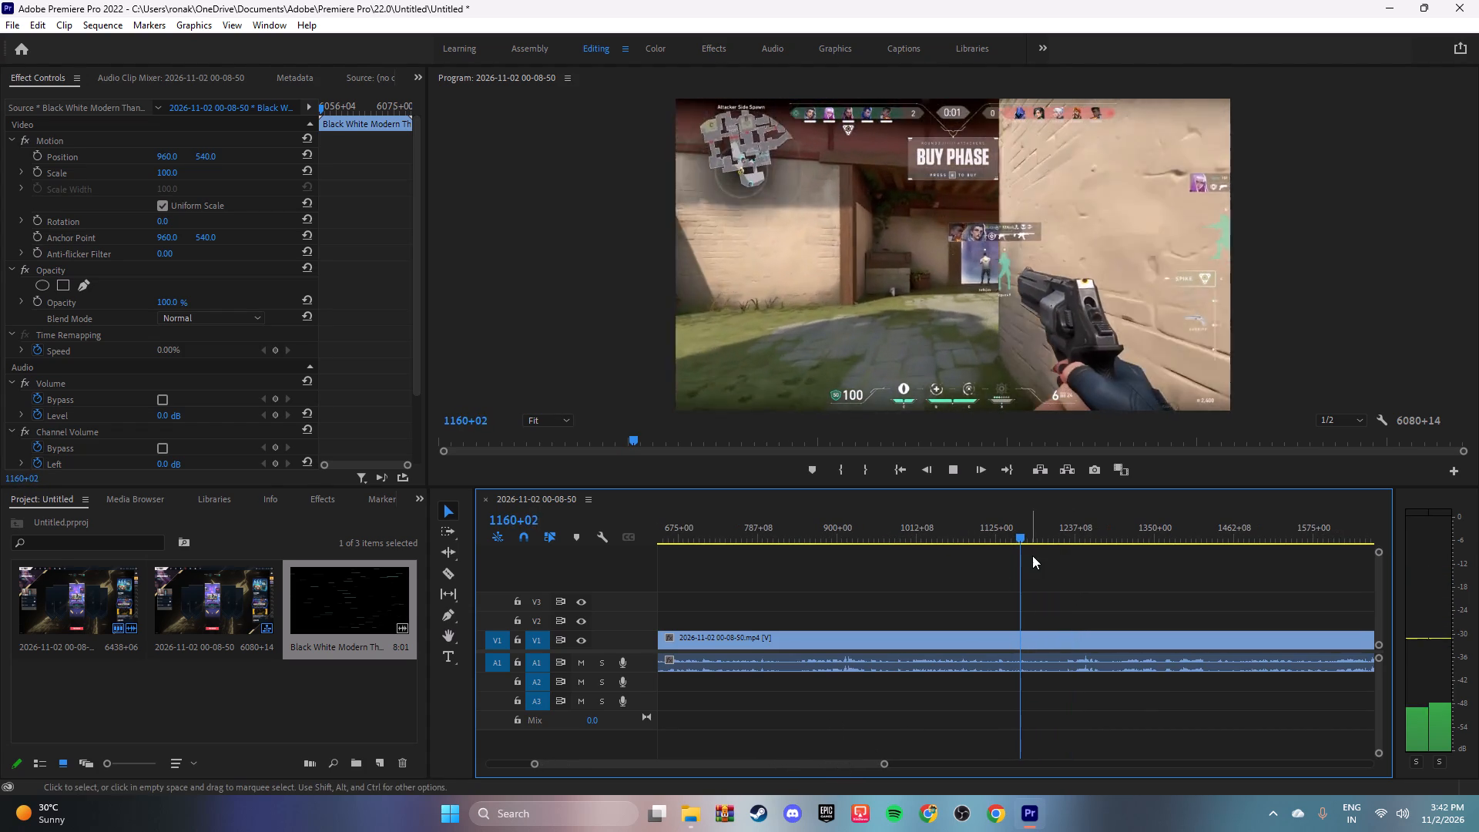
left_click_drag(1022, 535, 1059, 545)
key("space")
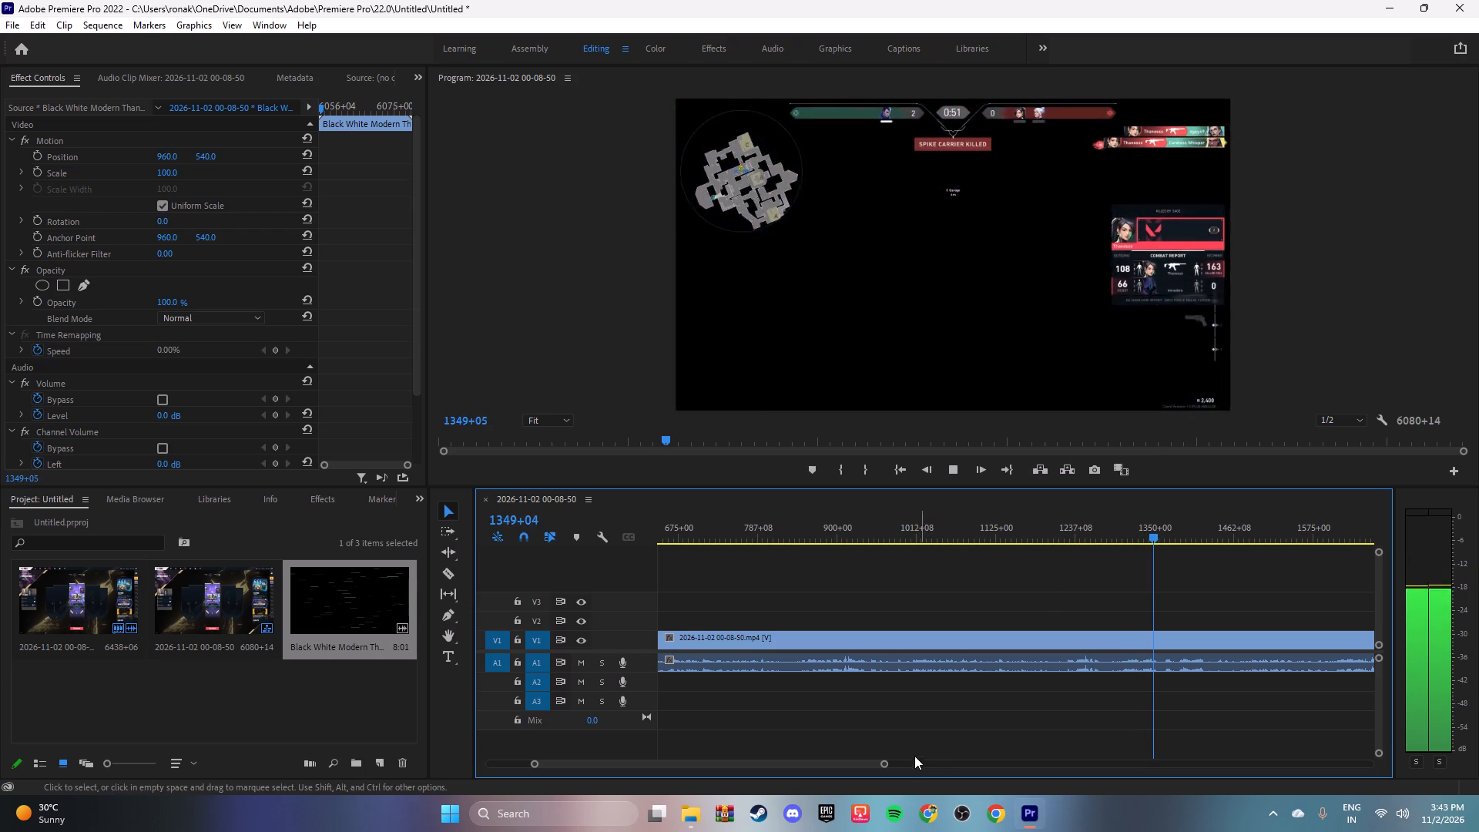
left_click_drag(883, 762, 886, 764)
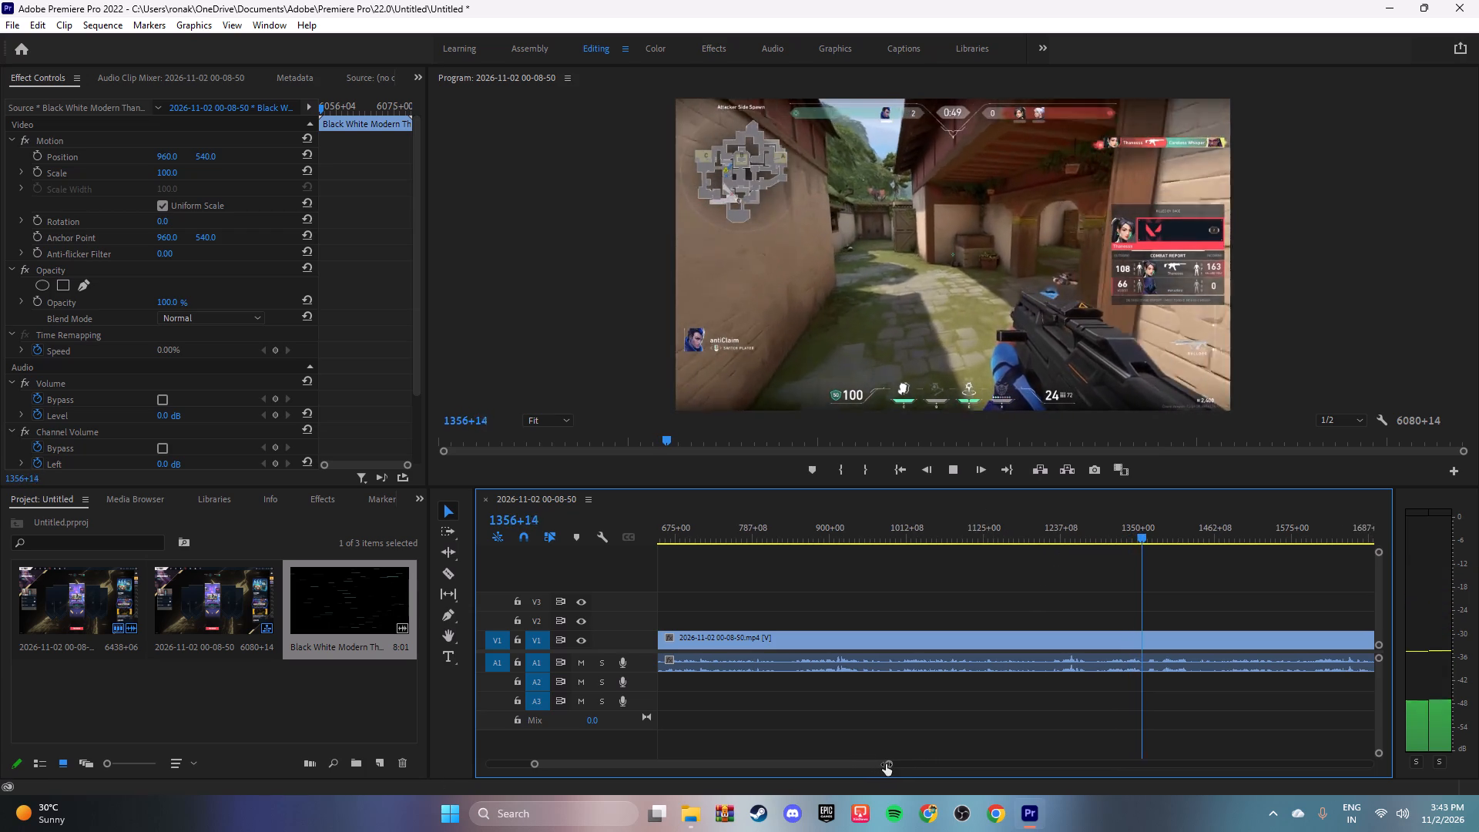
left_click_drag(886, 764, 961, 768)
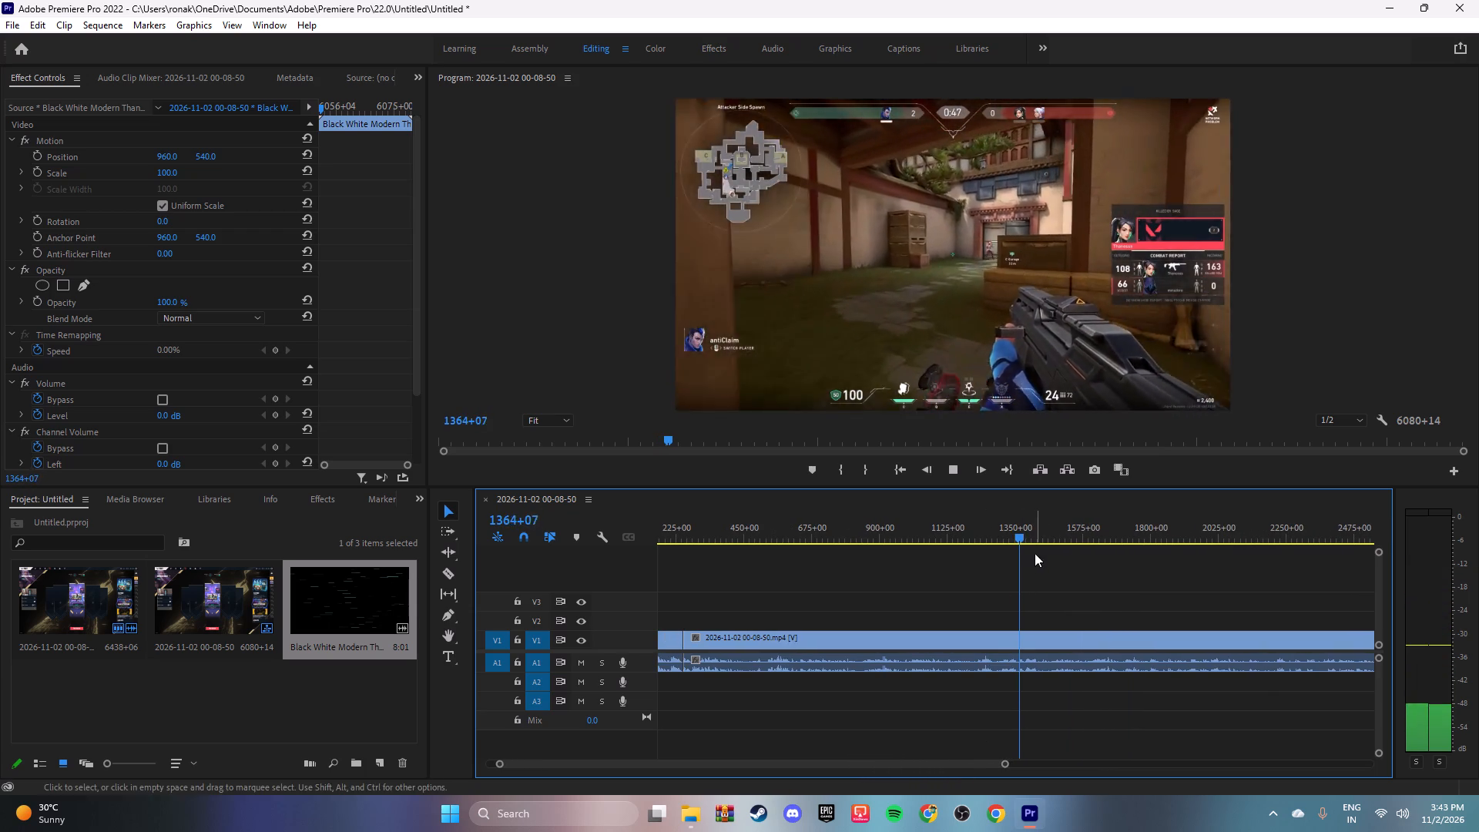
left_click_drag(1021, 539, 1048, 539)
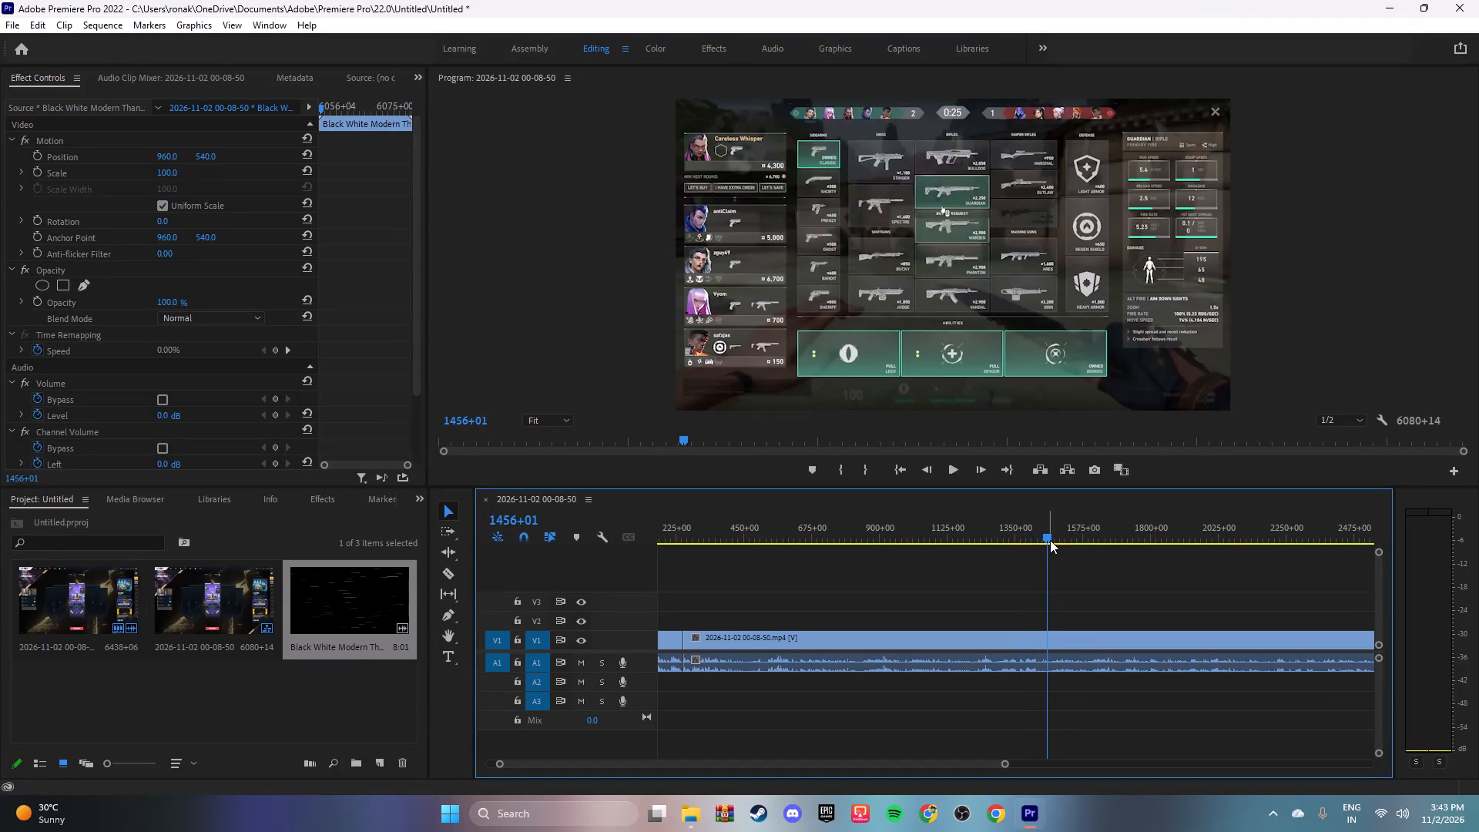
left_click(951, 468)
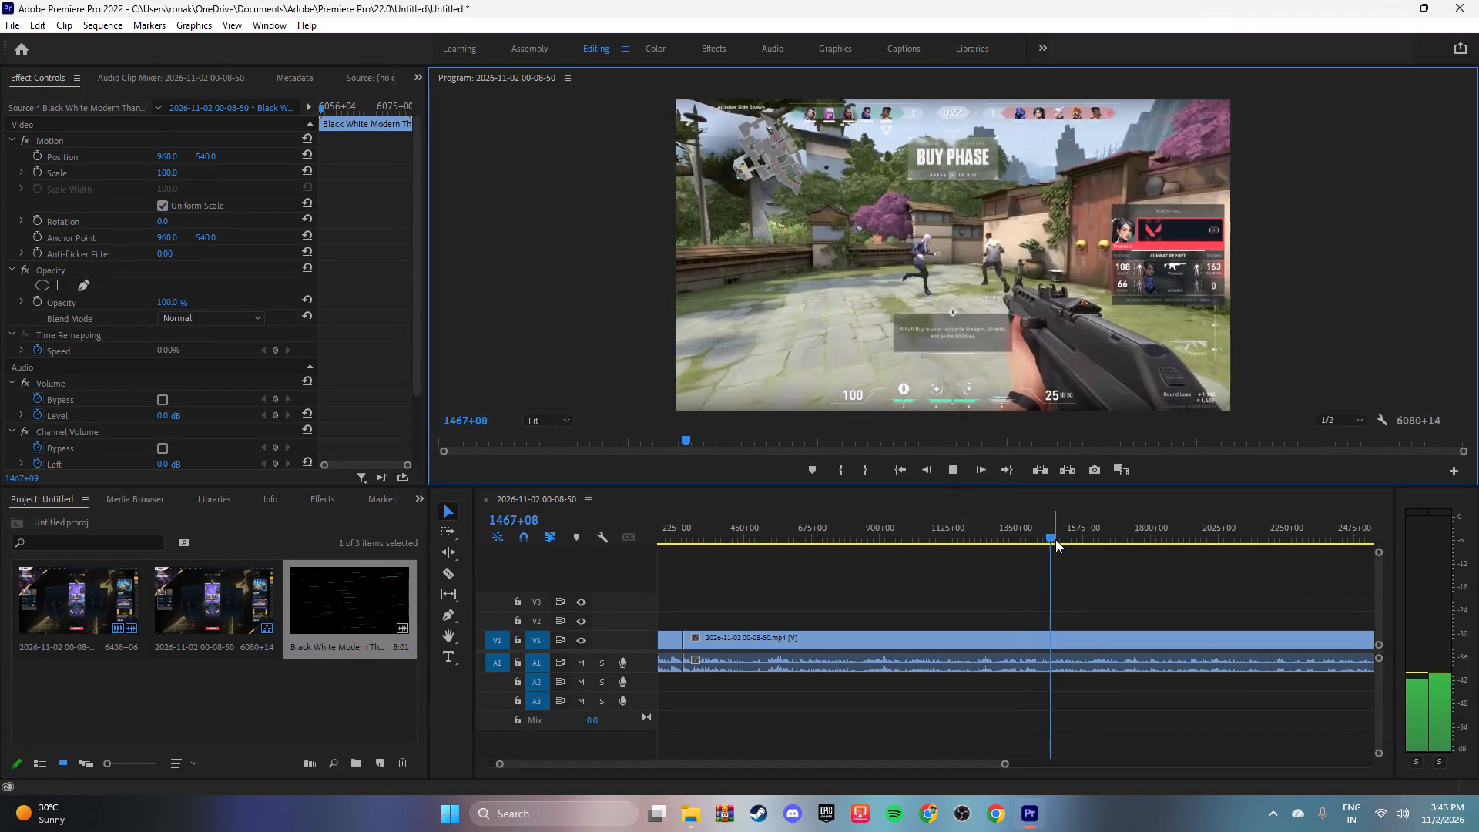
left_click_drag(1055, 539, 1080, 542)
key("space")
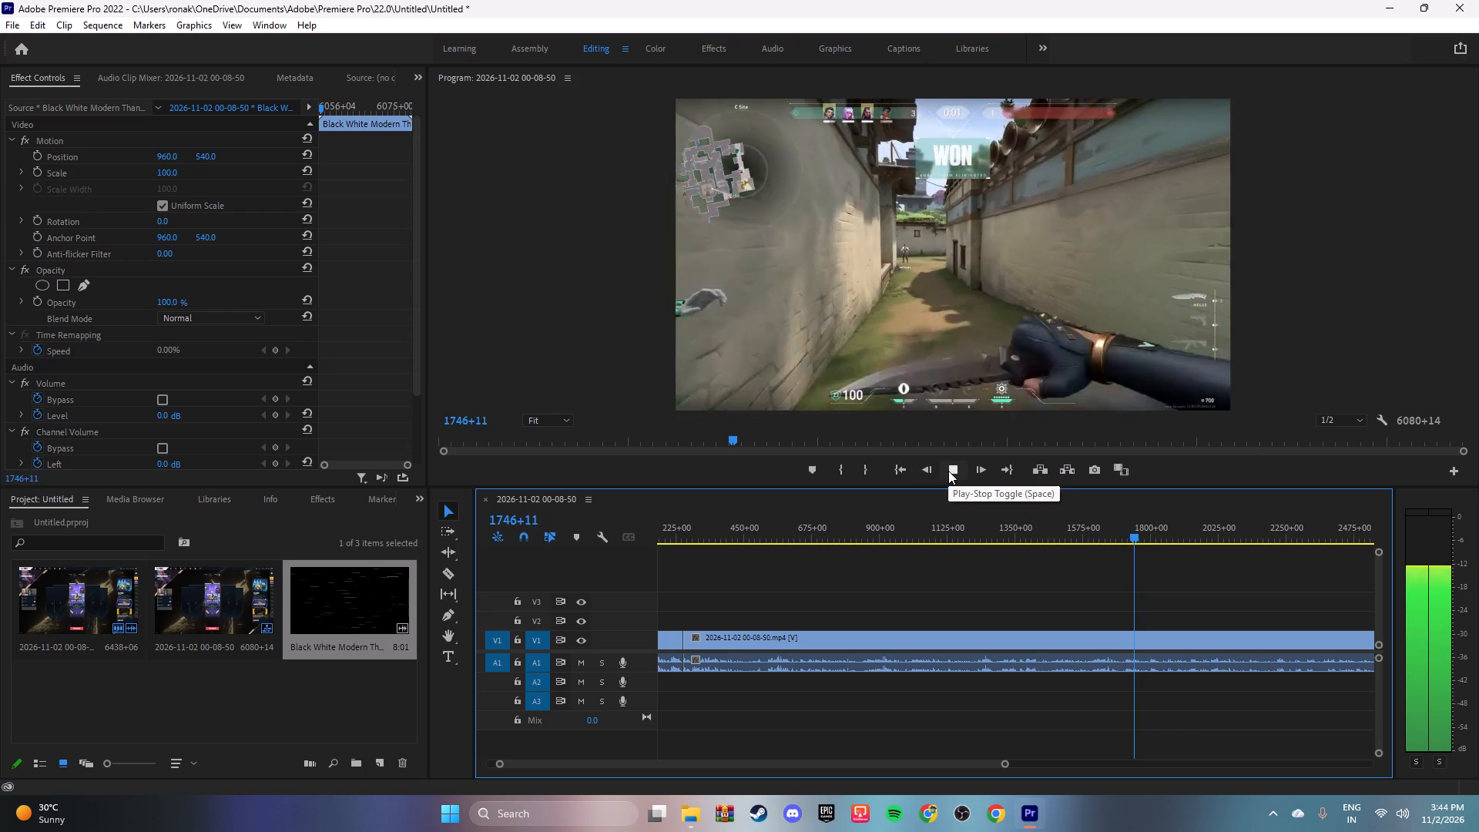
left_click(950, 471)
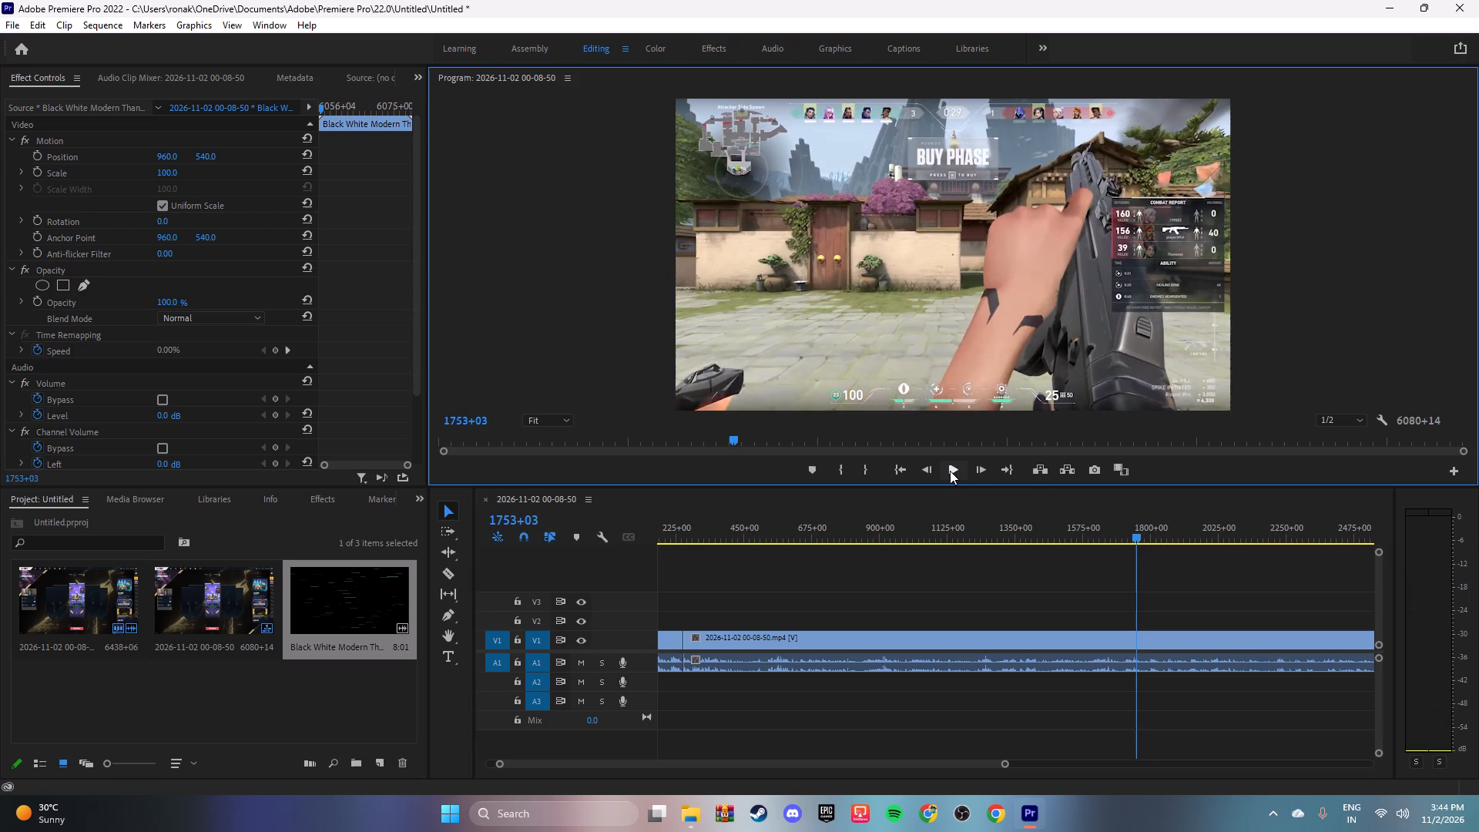
Split the recording at 1599+05, just after the fourth round's buy phase, with the Razor tool.
left_click_drag(1137, 535, 1087, 535)
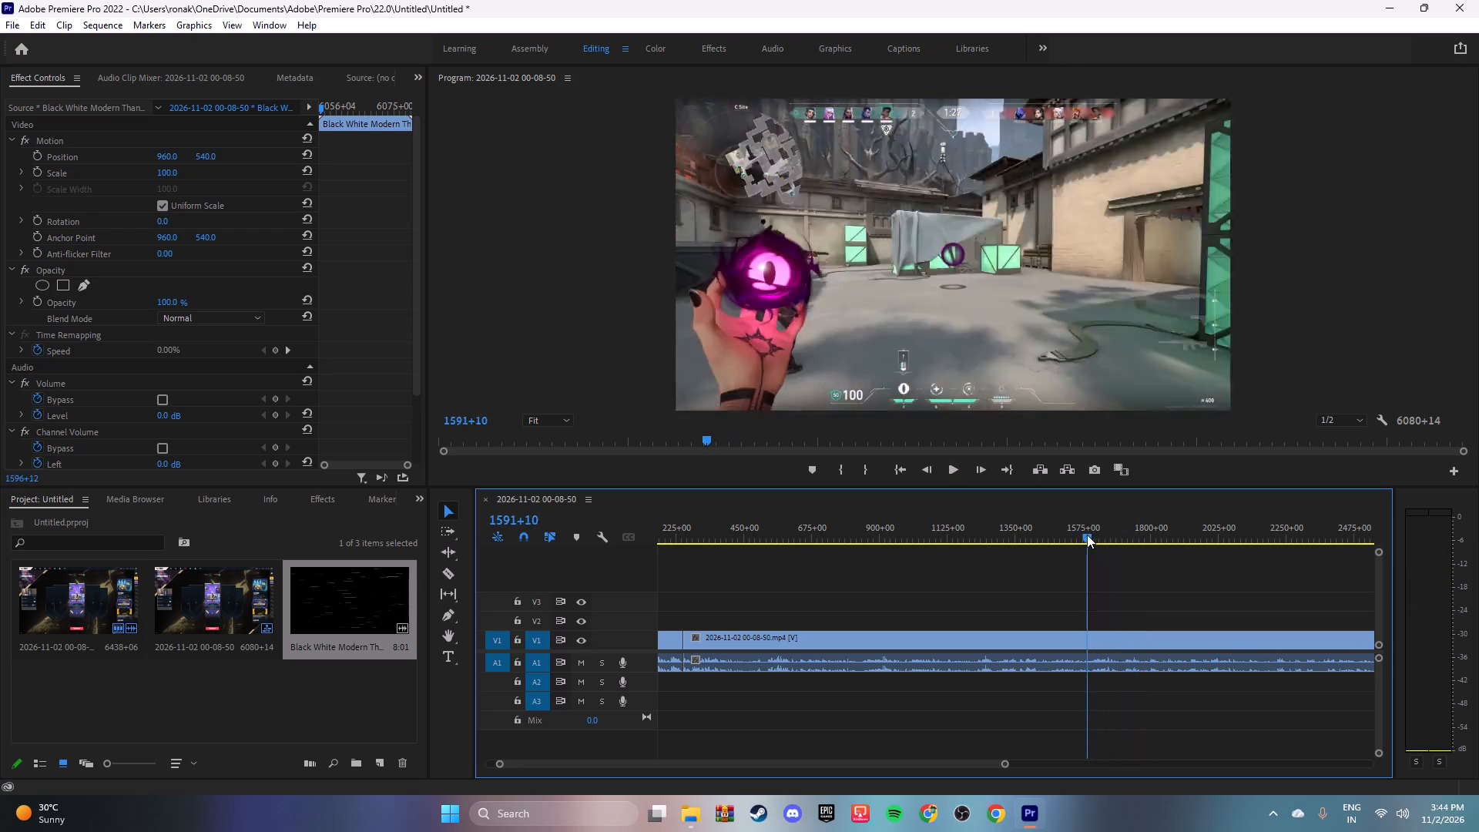
left_click_drag(1087, 535, 1073, 535)
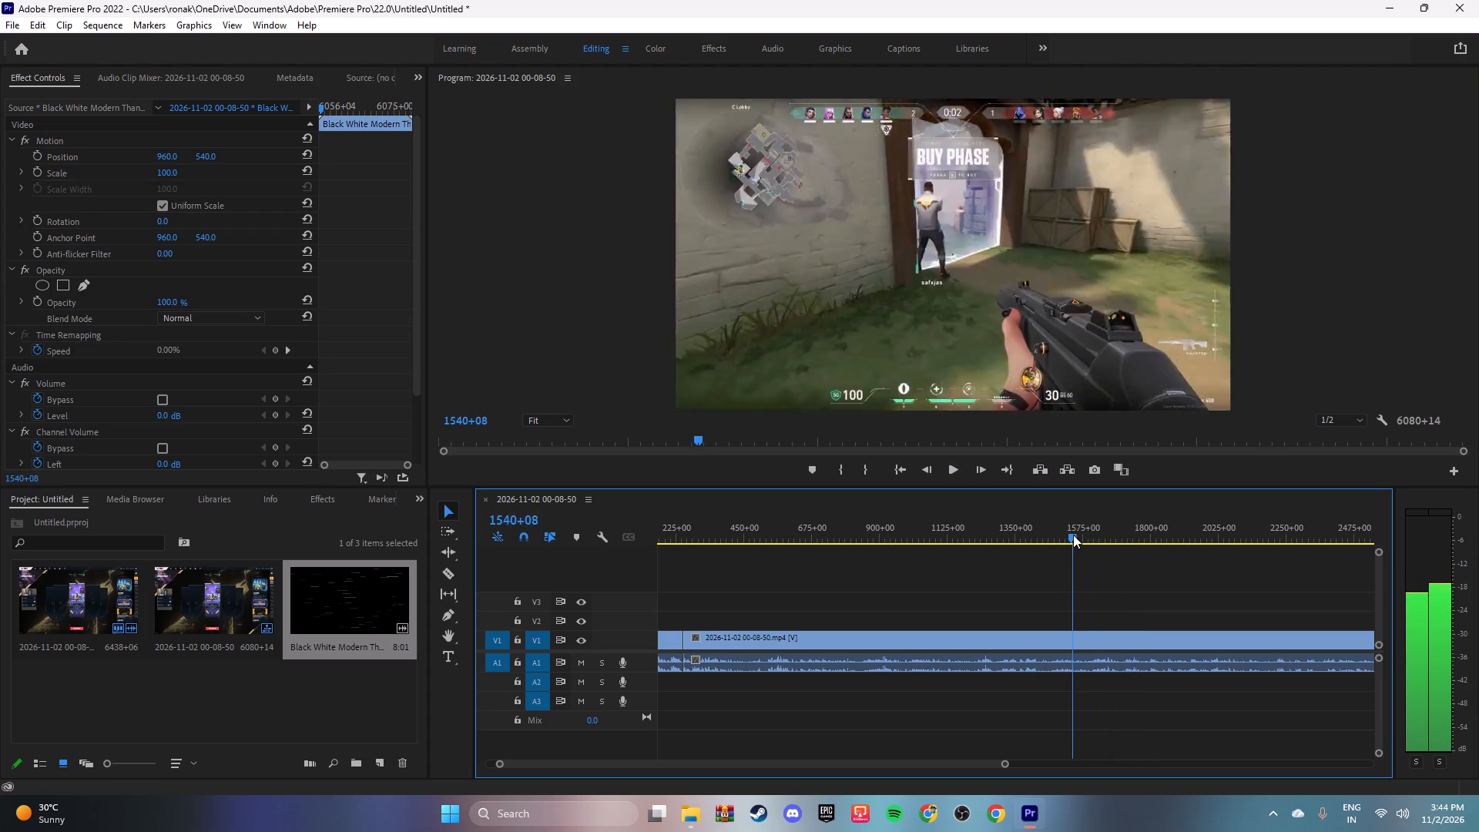
left_click_drag(1073, 535, 1090, 535)
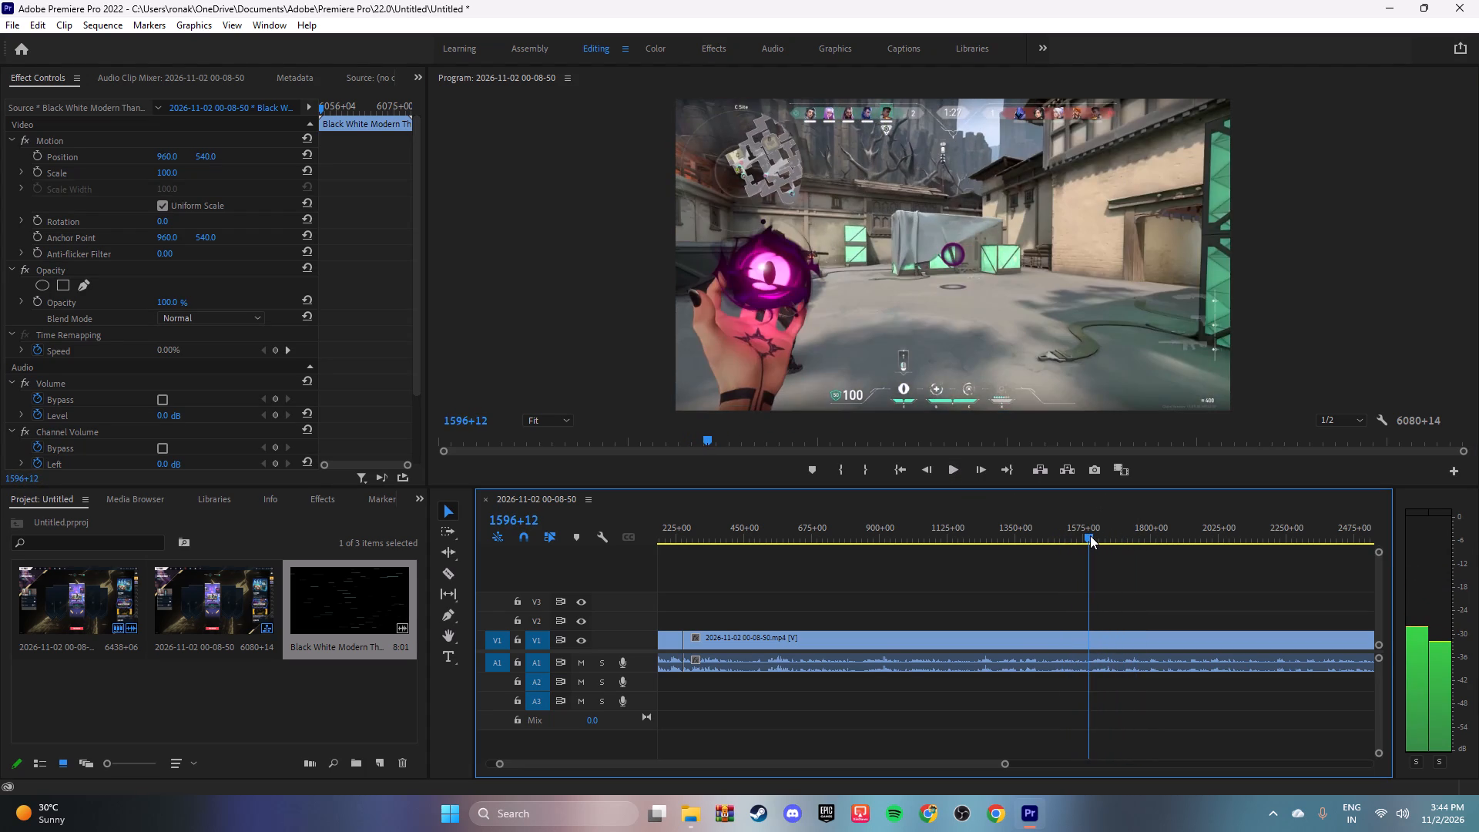
left_click_drag(1090, 535, 1091, 535)
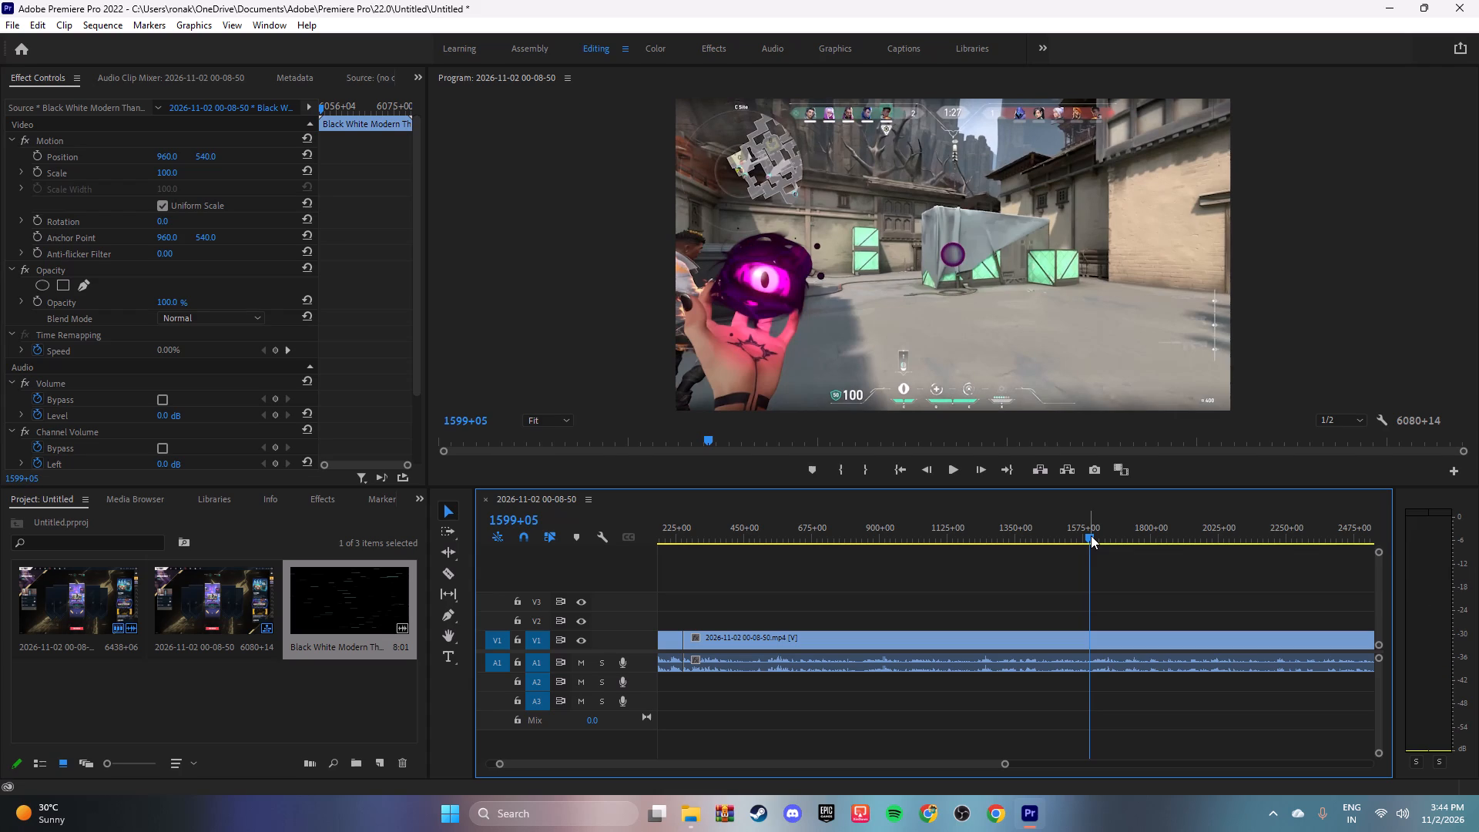
left_click(444, 575)
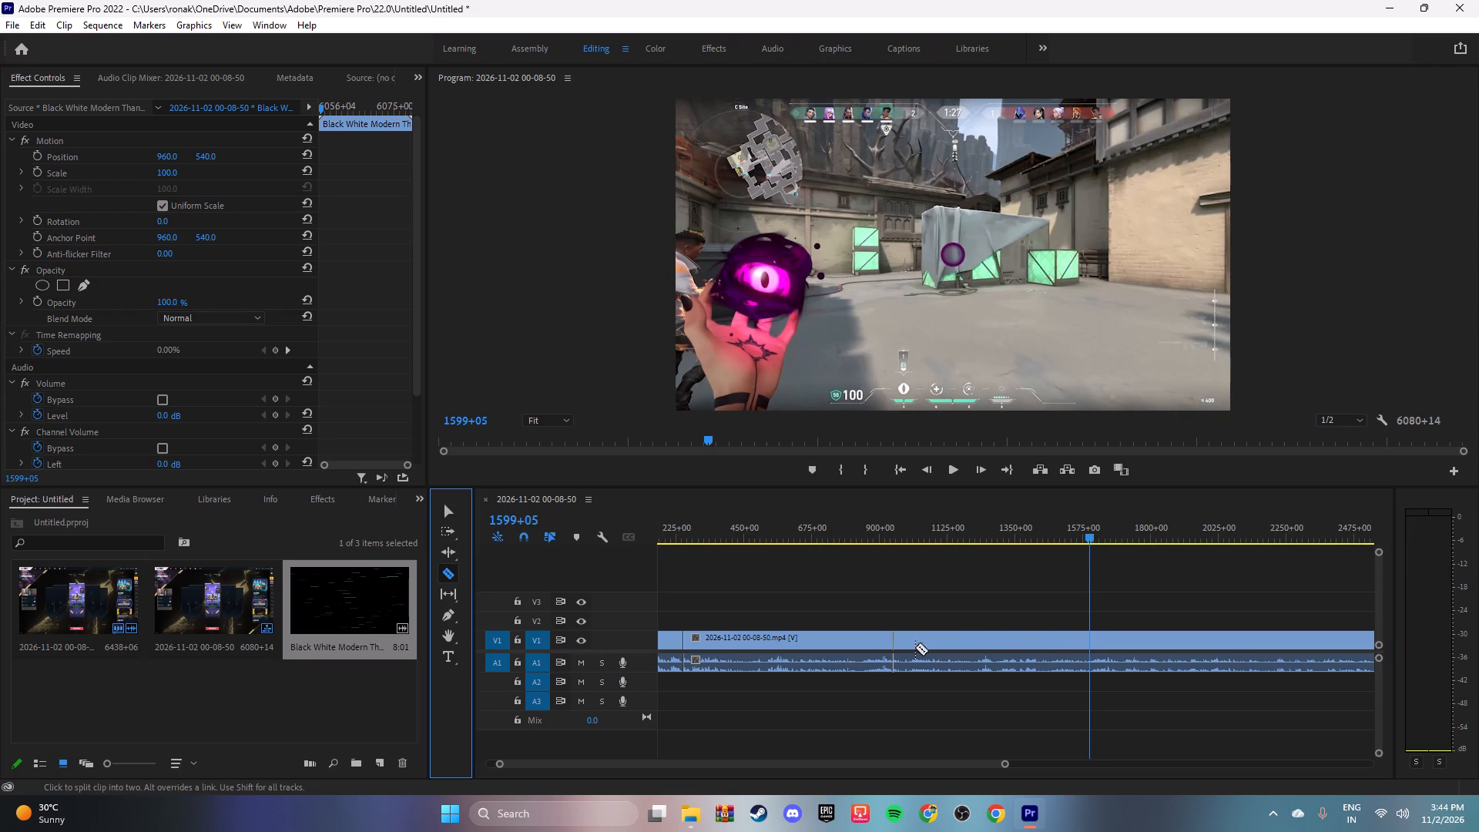
left_click(1089, 638)
Review the fifth round's opening gunfight and split the recording at 1653+03 with the Razor tool.
key("space")
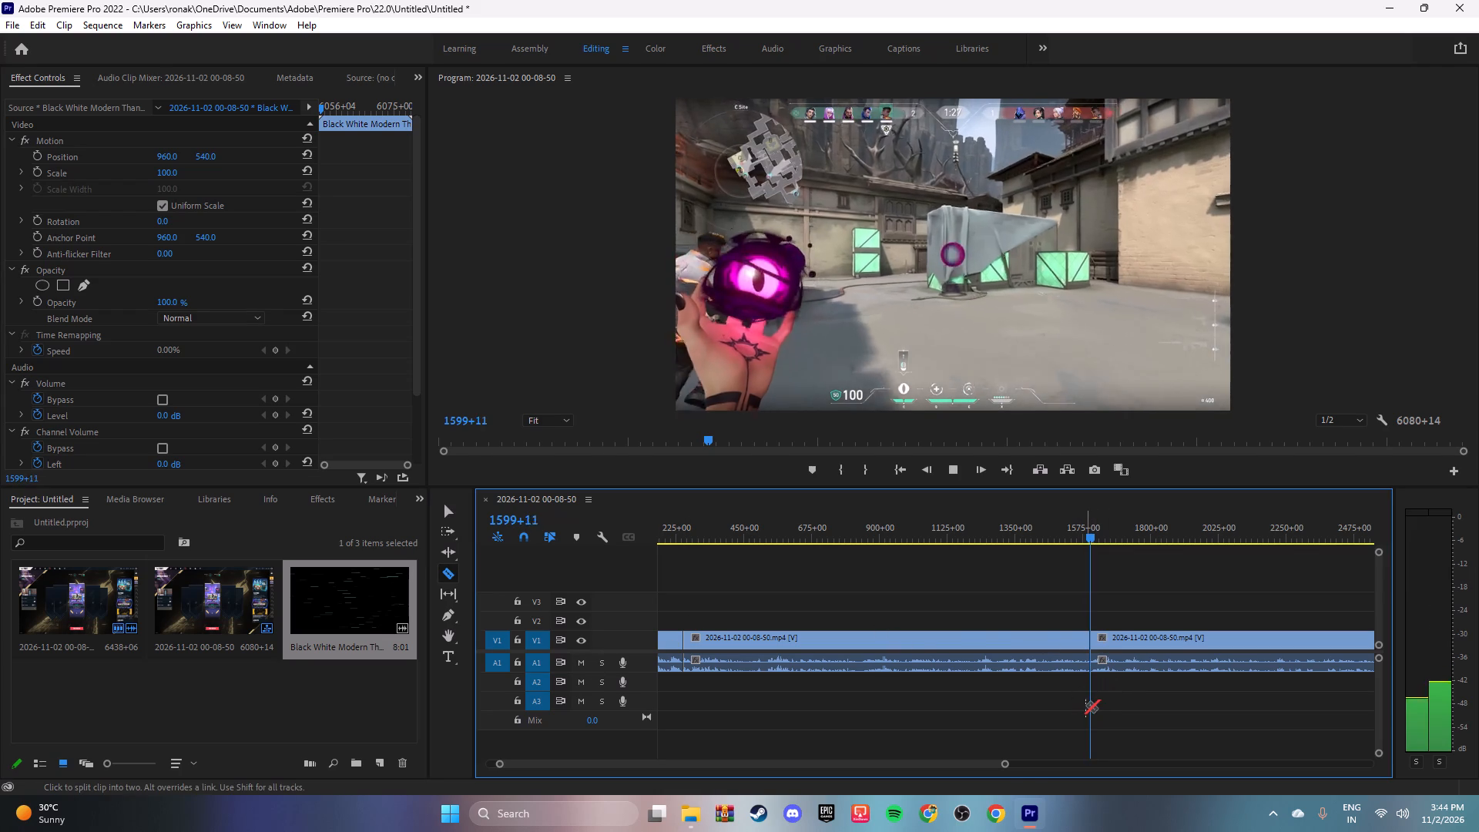
left_click_drag(1007, 767, 1015, 767)
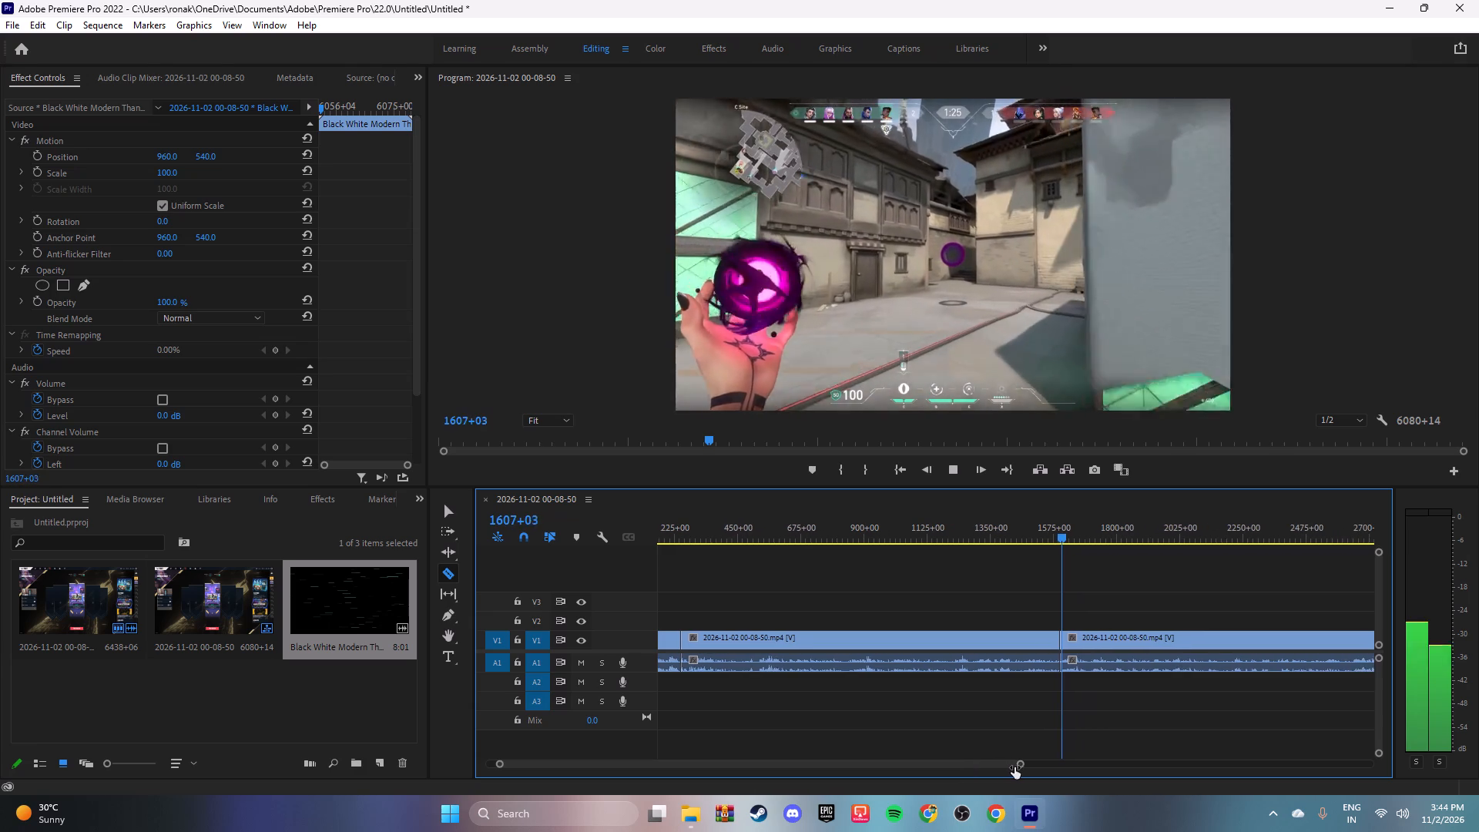
left_click_drag(1015, 767, 1020, 767)
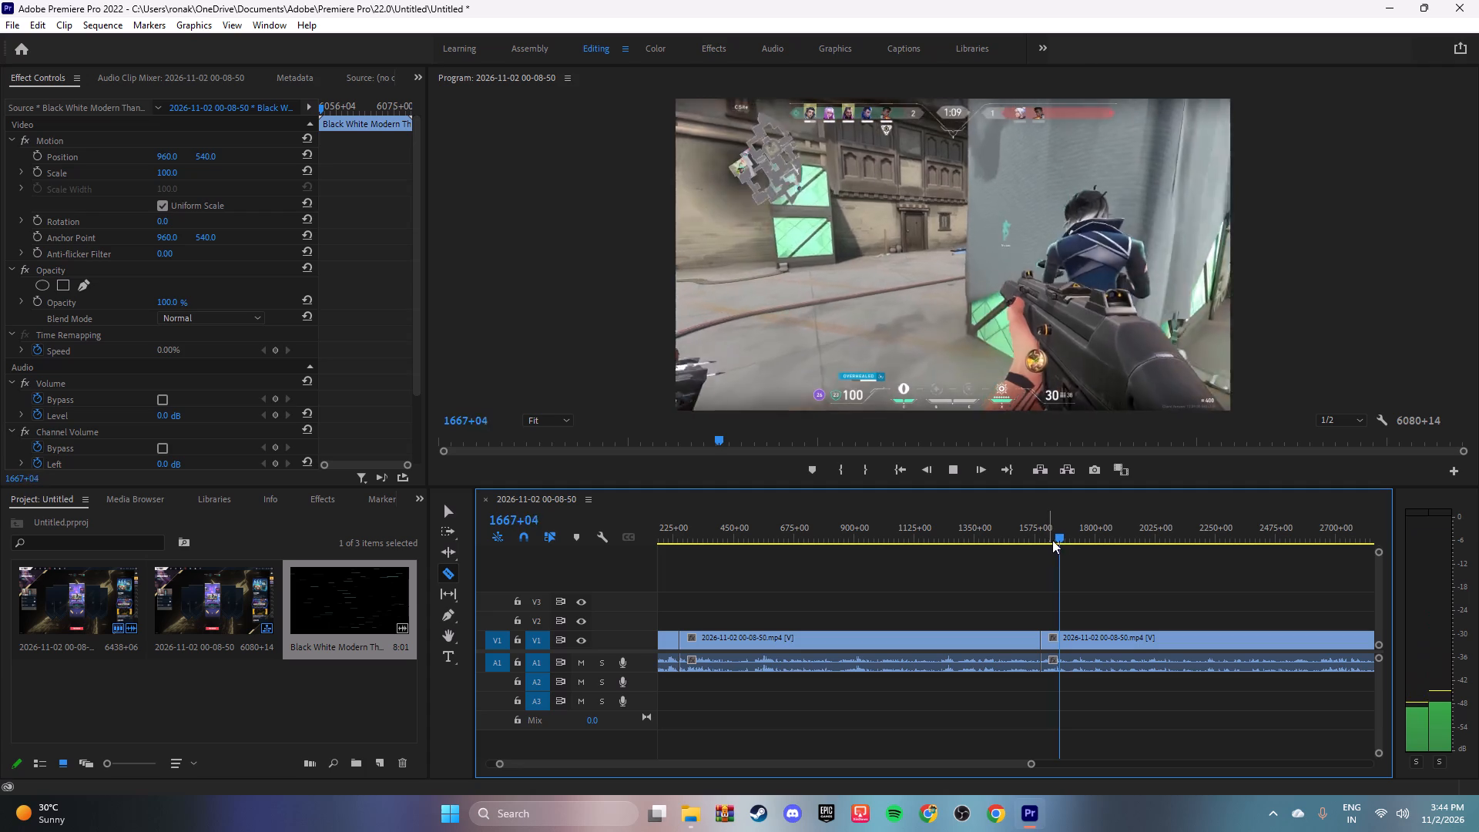
left_click_drag(1058, 537, 1050, 537)
key("space")
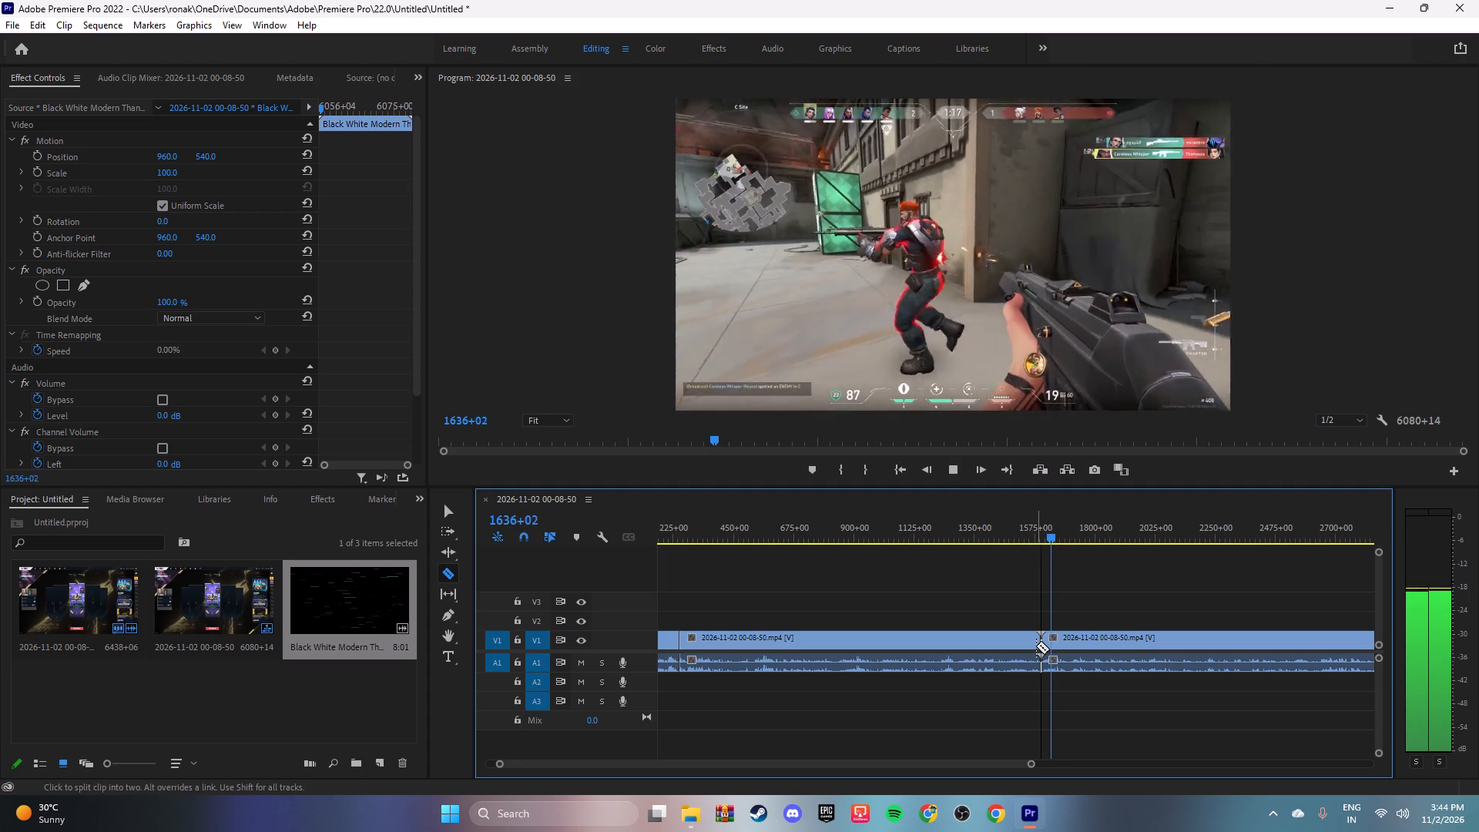
key("space")
key("space")
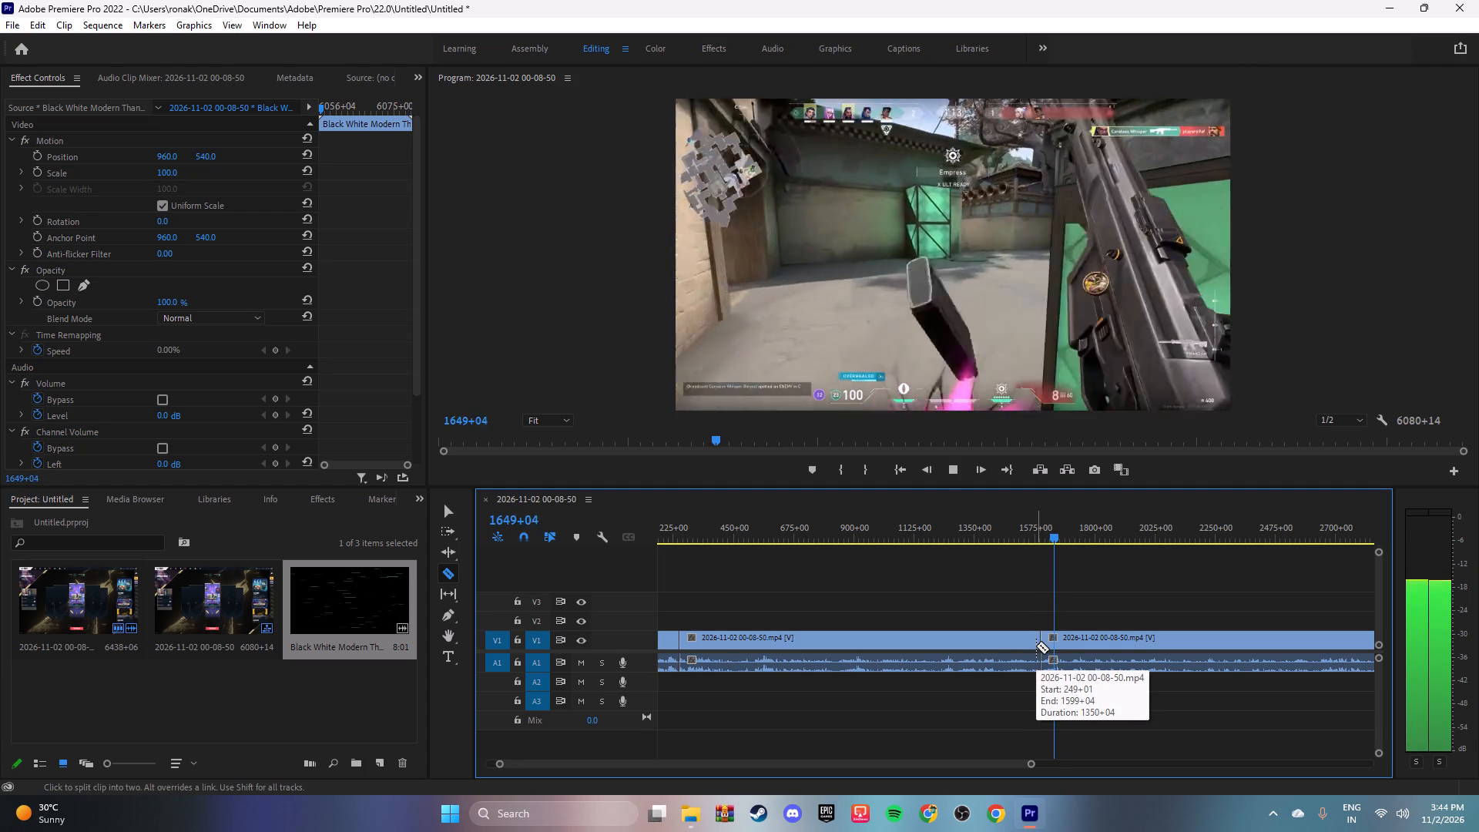
key("space")
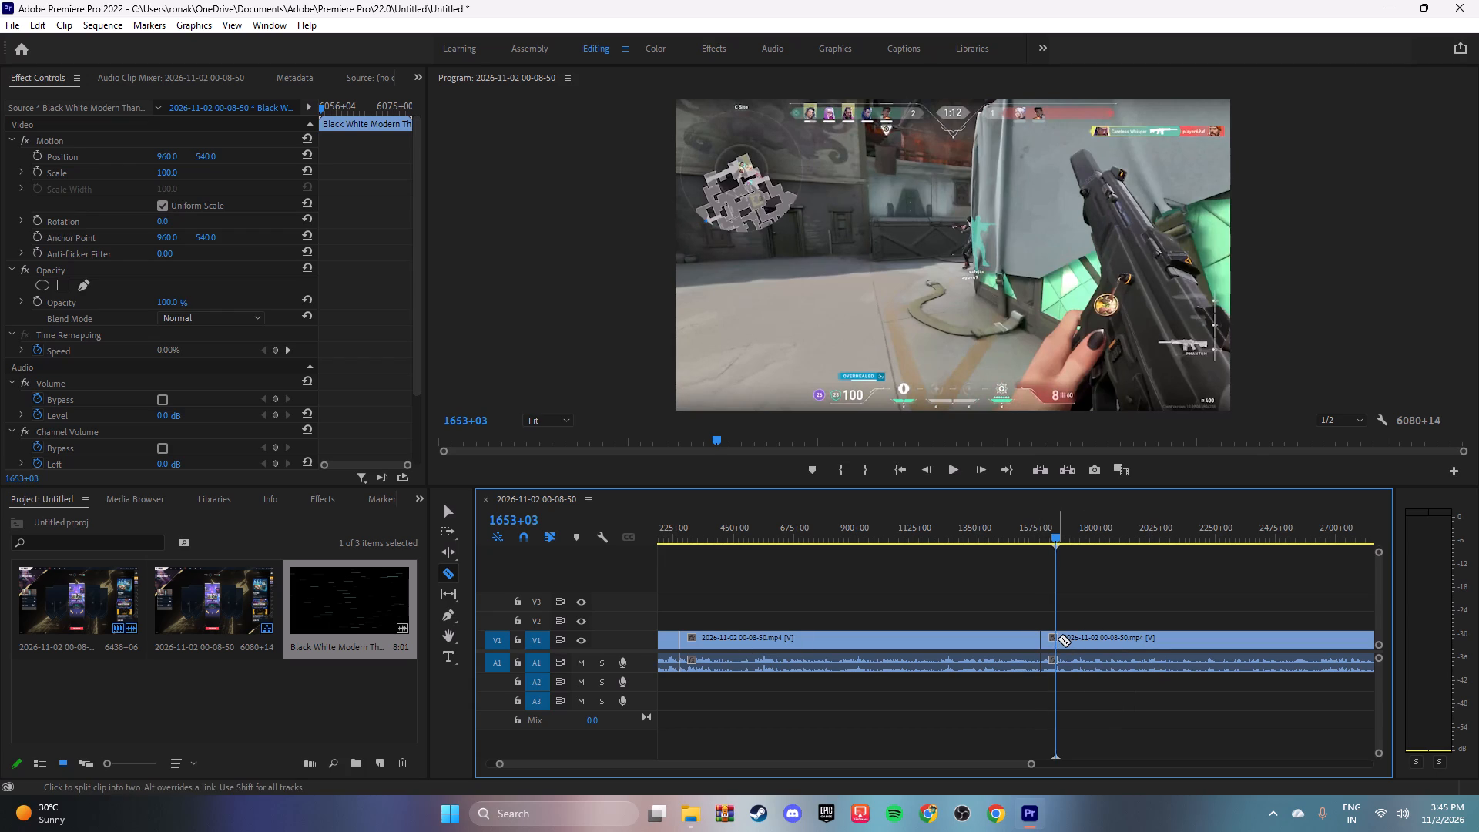
left_click(1056, 639)
Copy the segment between the 1599+05 and 1653+03 cuts and paste it at 1653+03, moving the following footage out of the way first.
key("v")
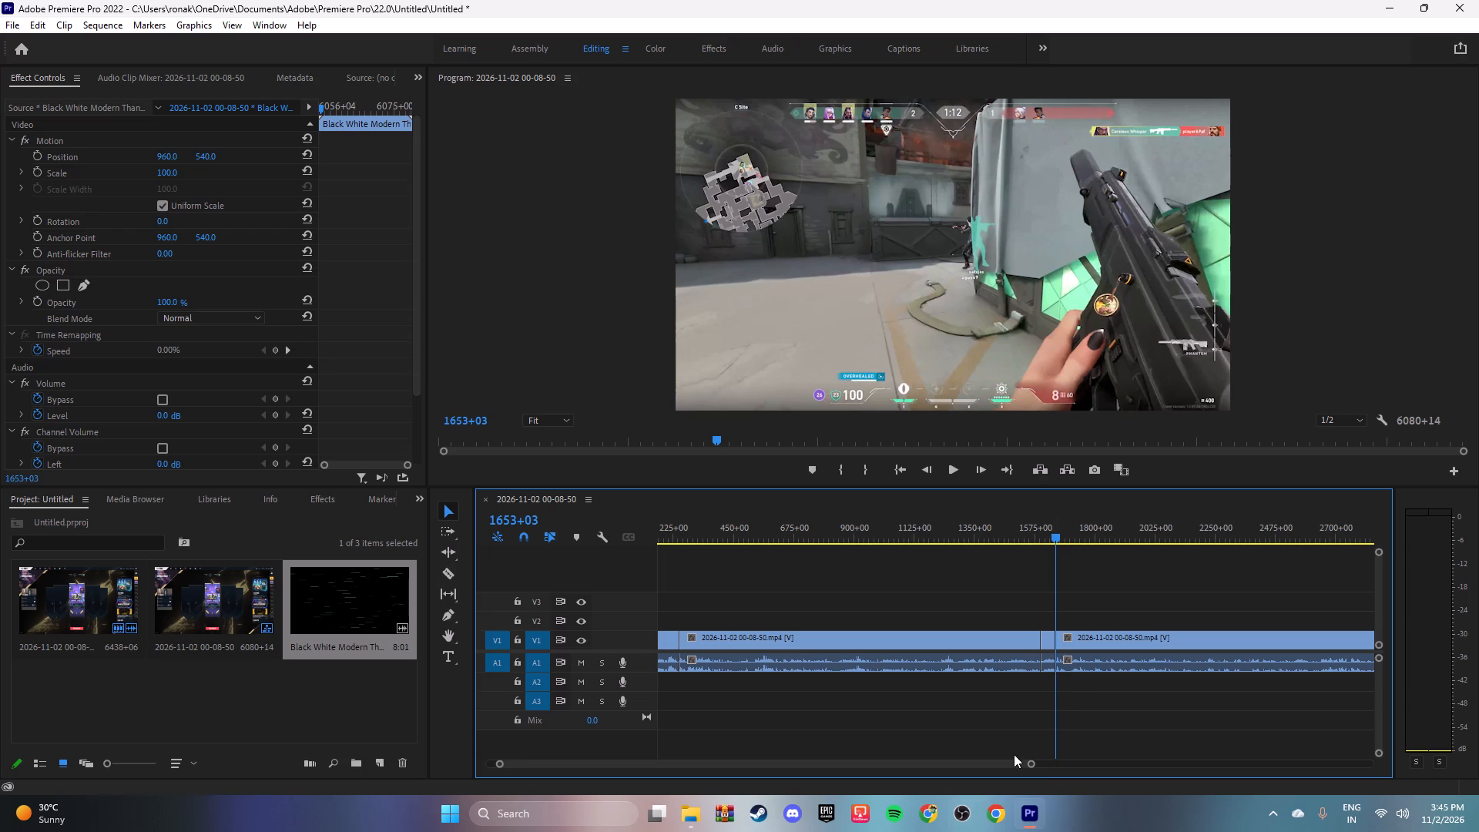
left_click(1048, 642)
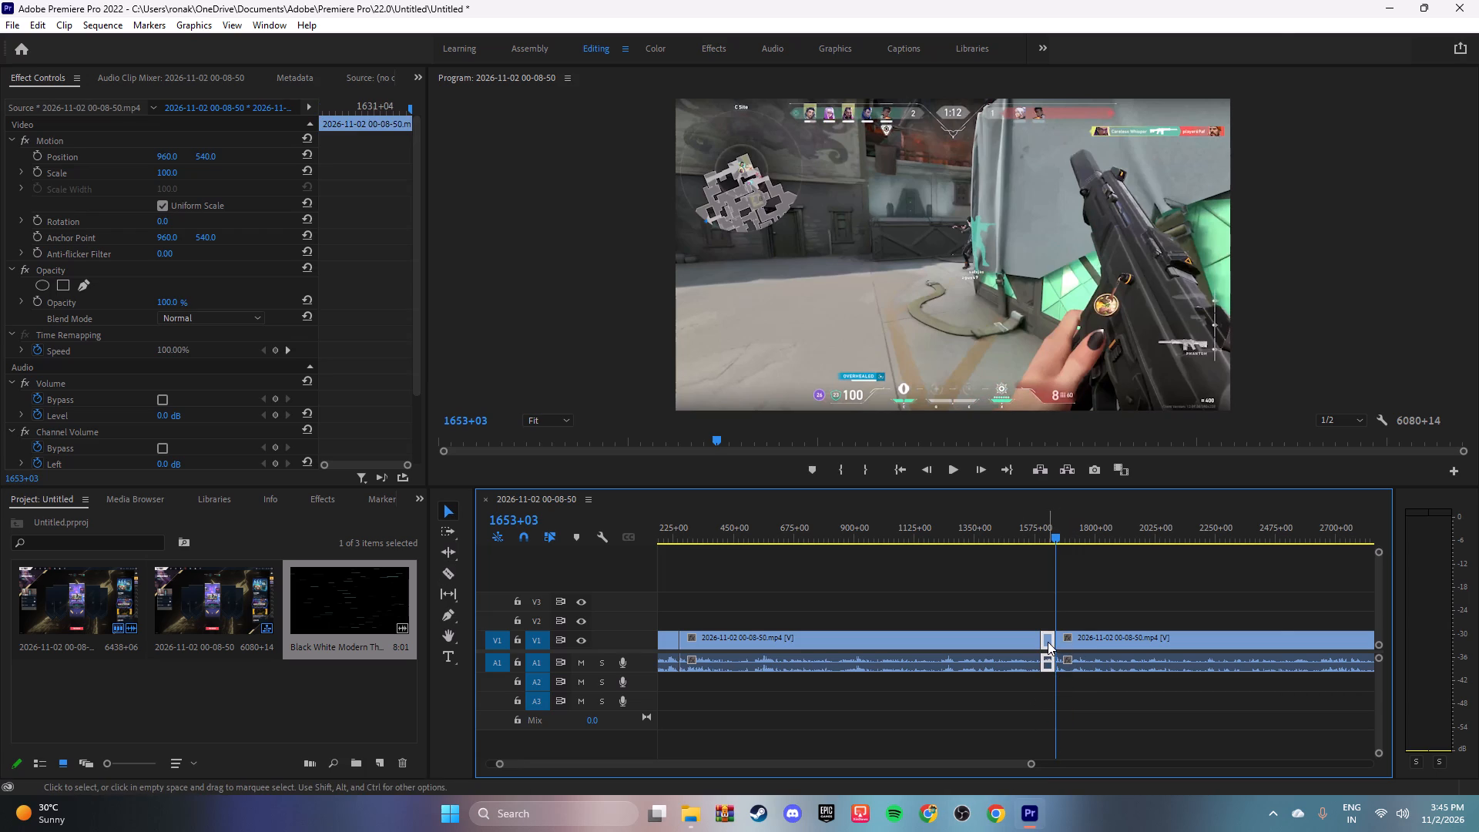
right_click(1048, 642)
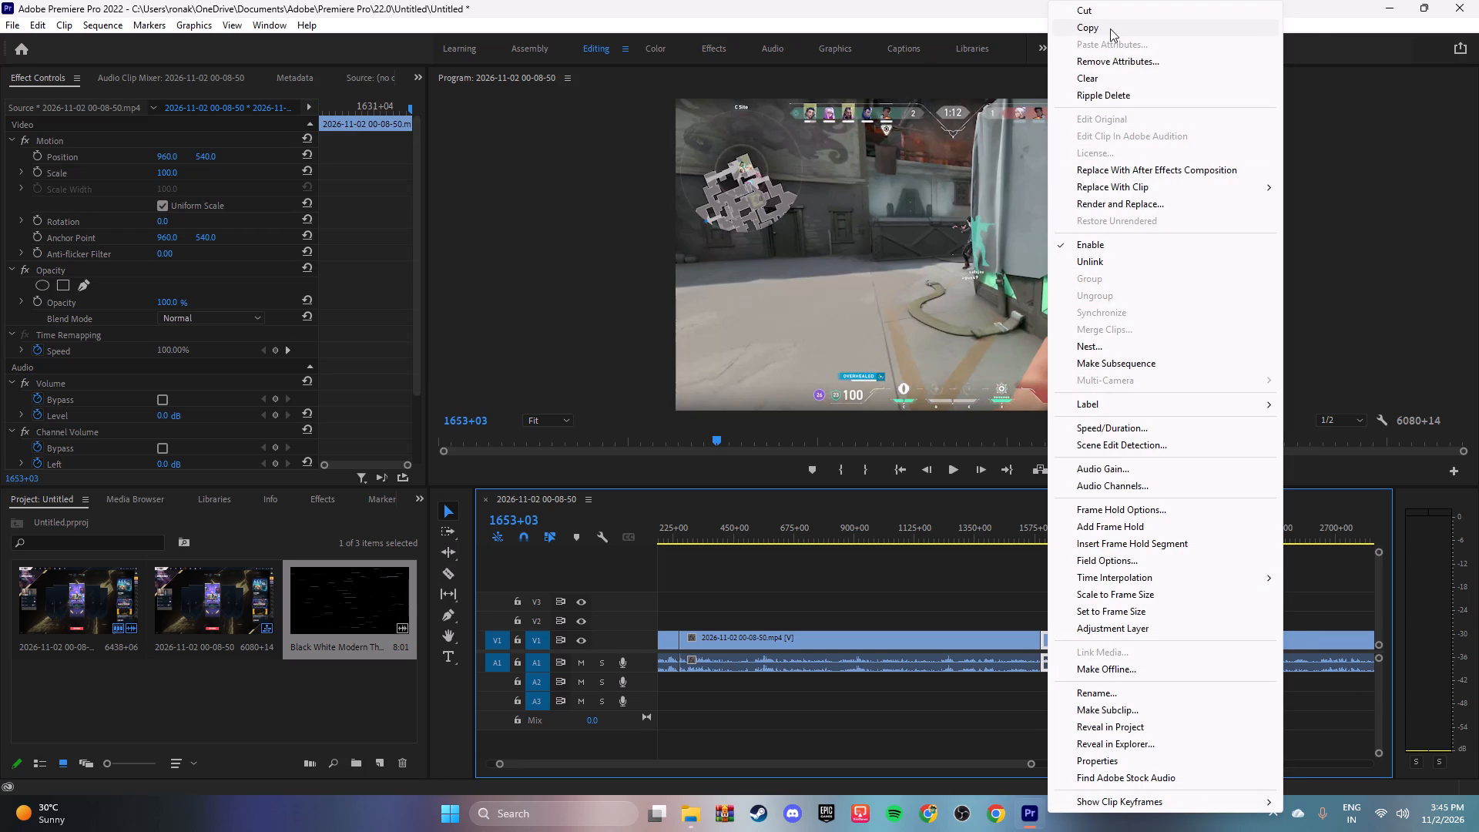
left_click(1110, 29)
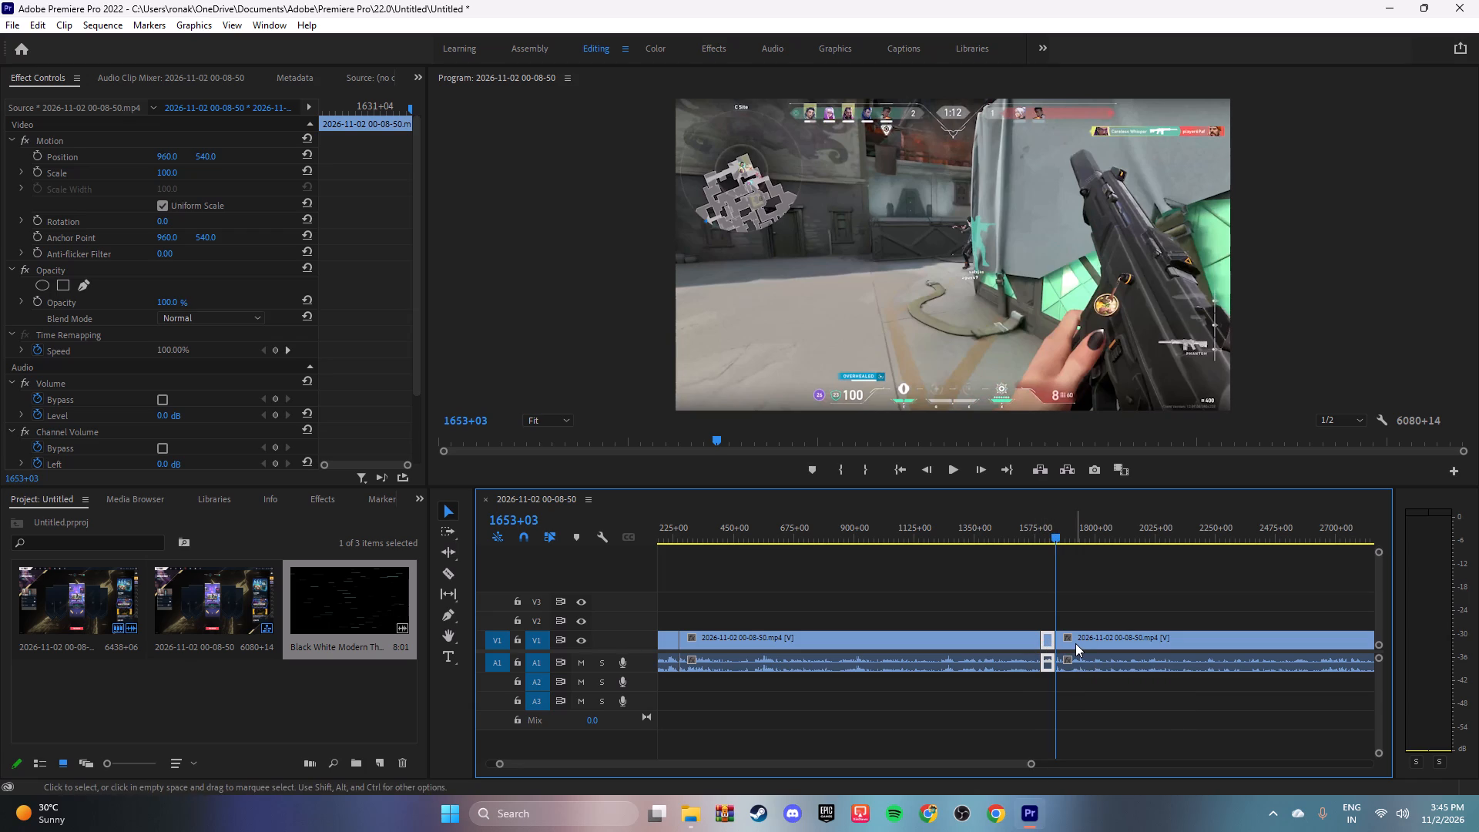
left_click_drag(1075, 643, 1096, 643)
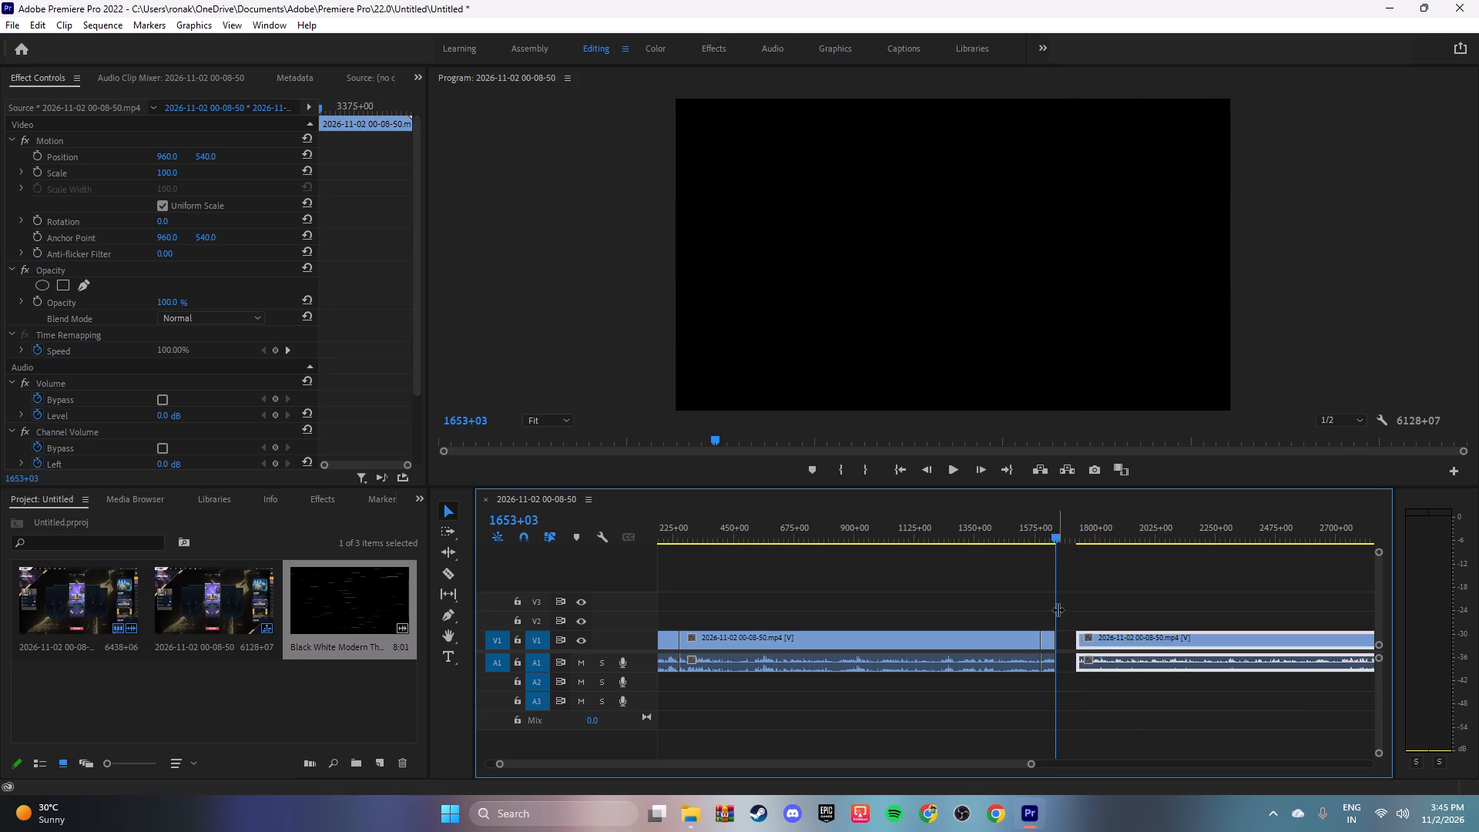
left_click_drag(1108, 637, 1142, 641)
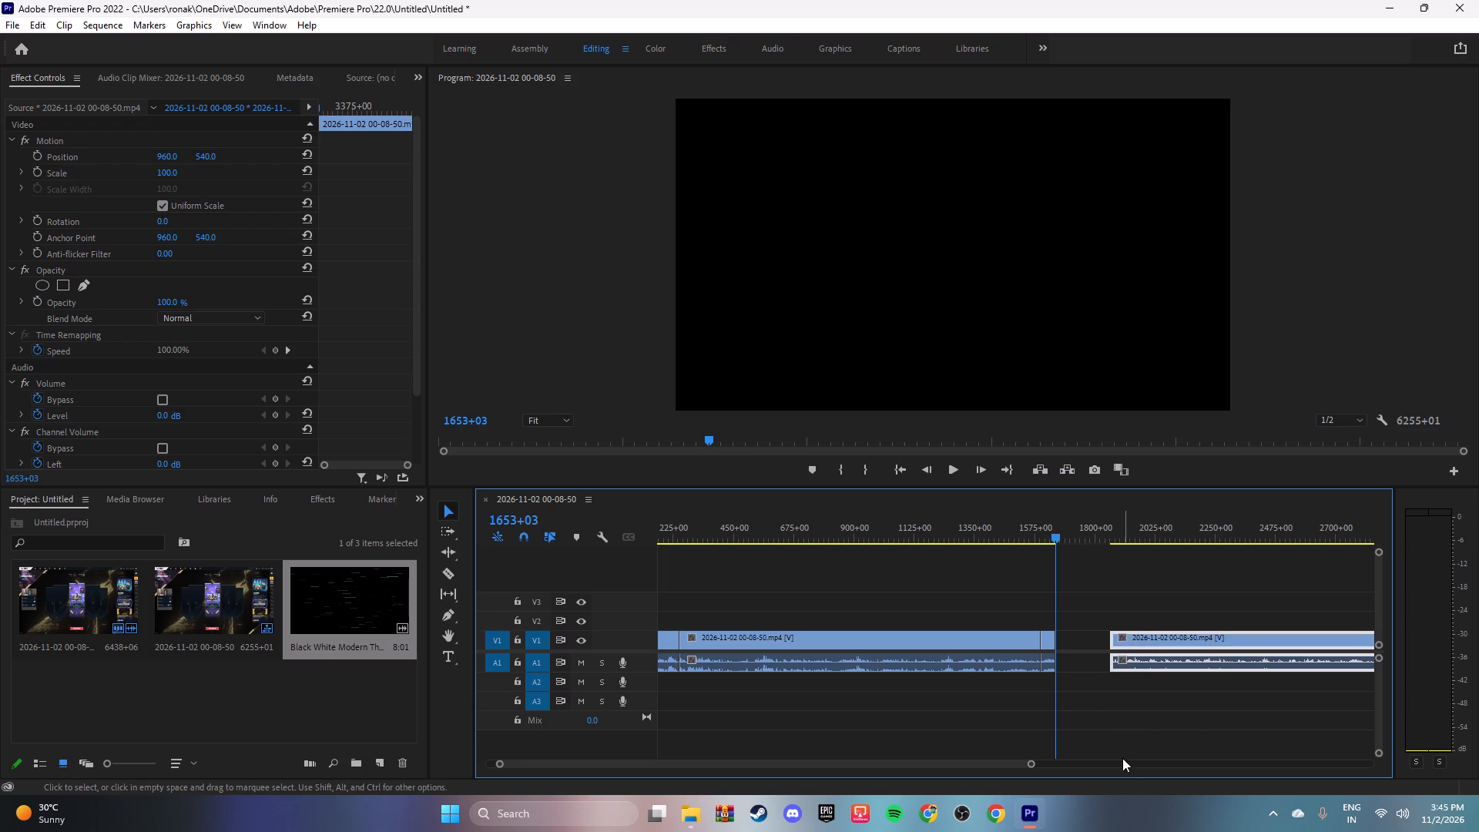
key("ctrl+v")
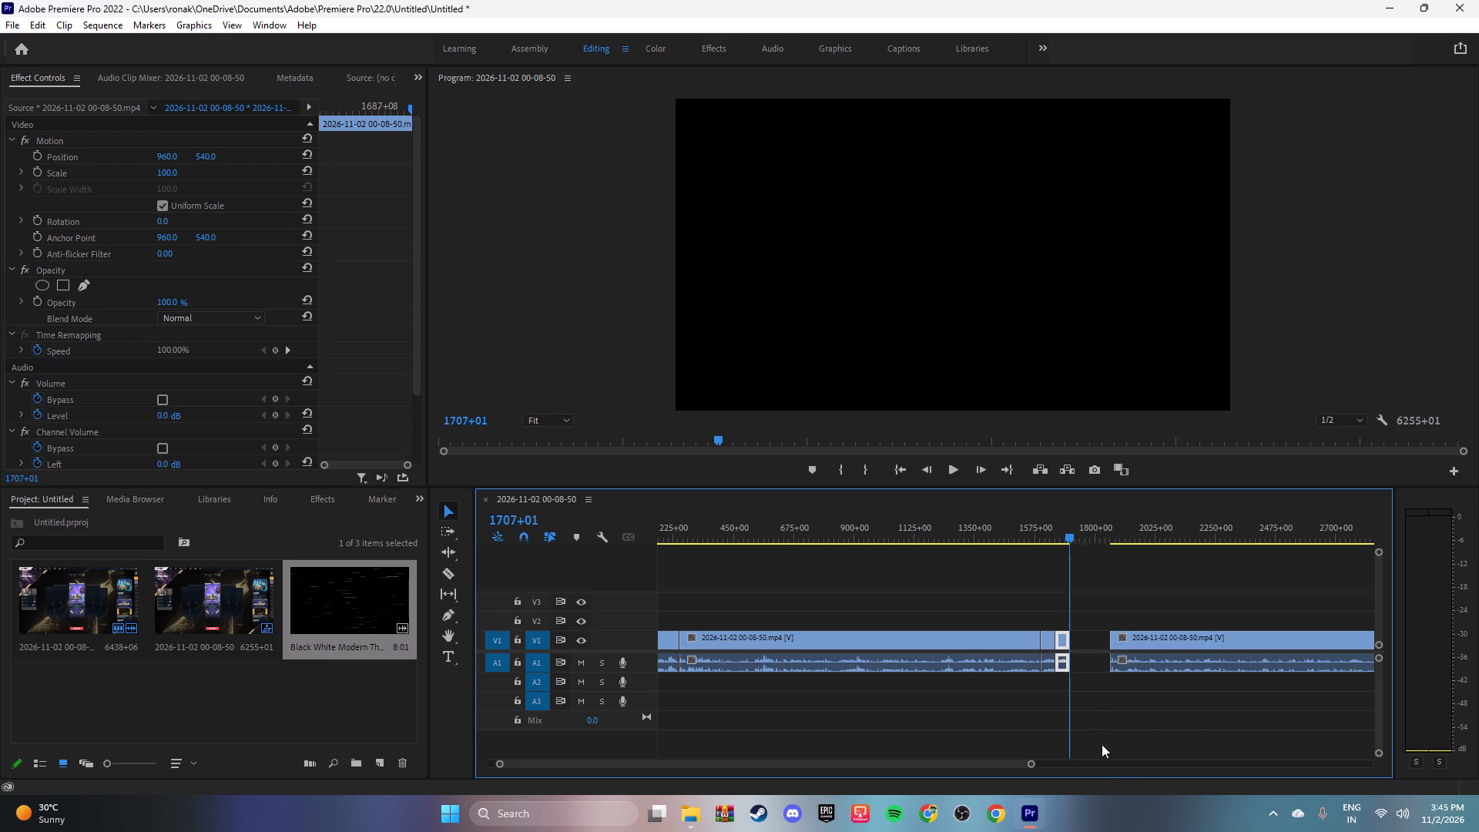
Move the pasted copy's video to V2 and audio to A2, and place it early in the sequence, just after 450+00.
left_click_drag(1061, 641, 1061, 614)
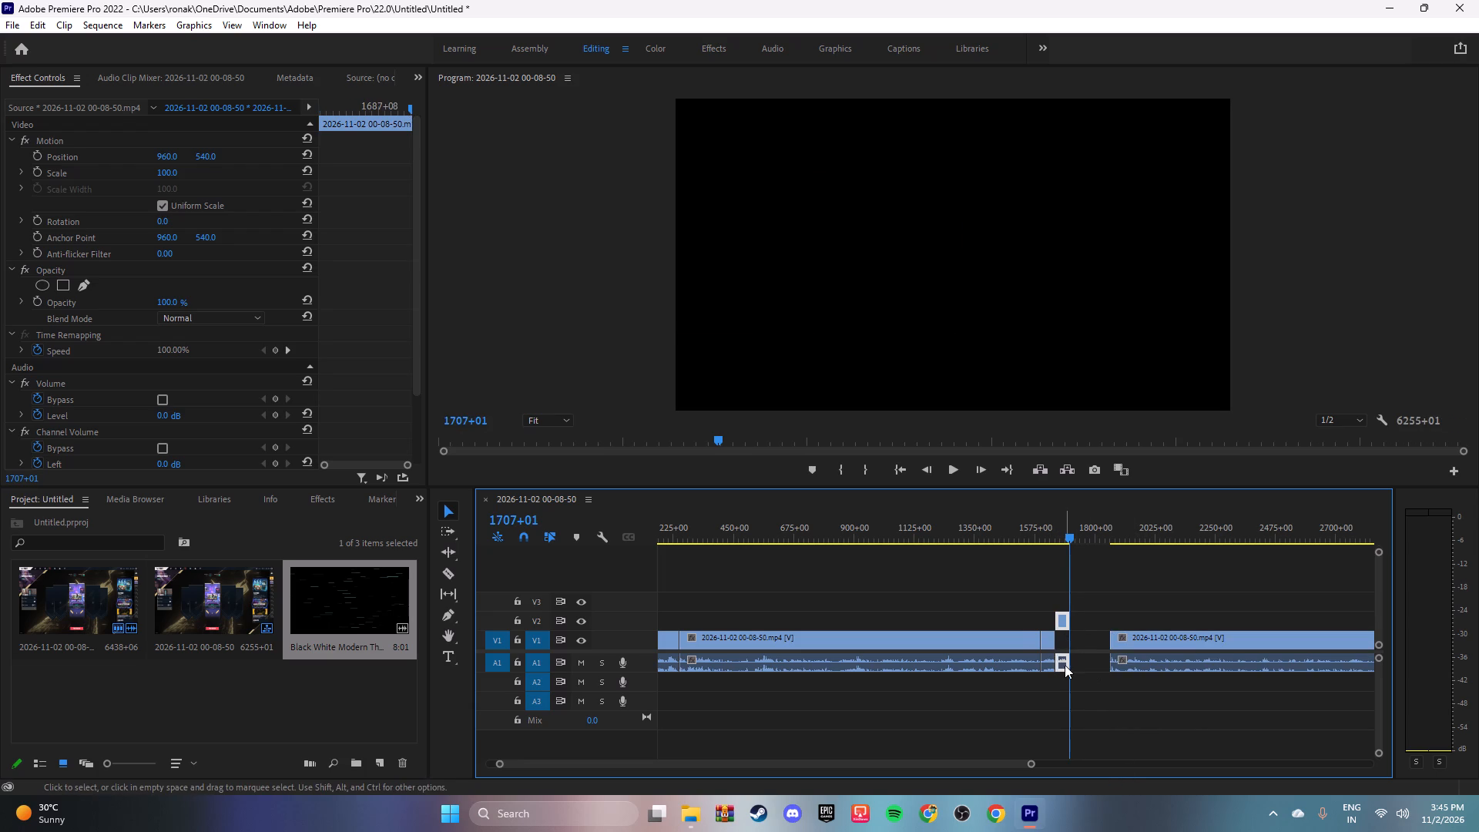
left_click_drag(1064, 662, 1064, 689)
left_click_drag(1062, 622, 743, 613)
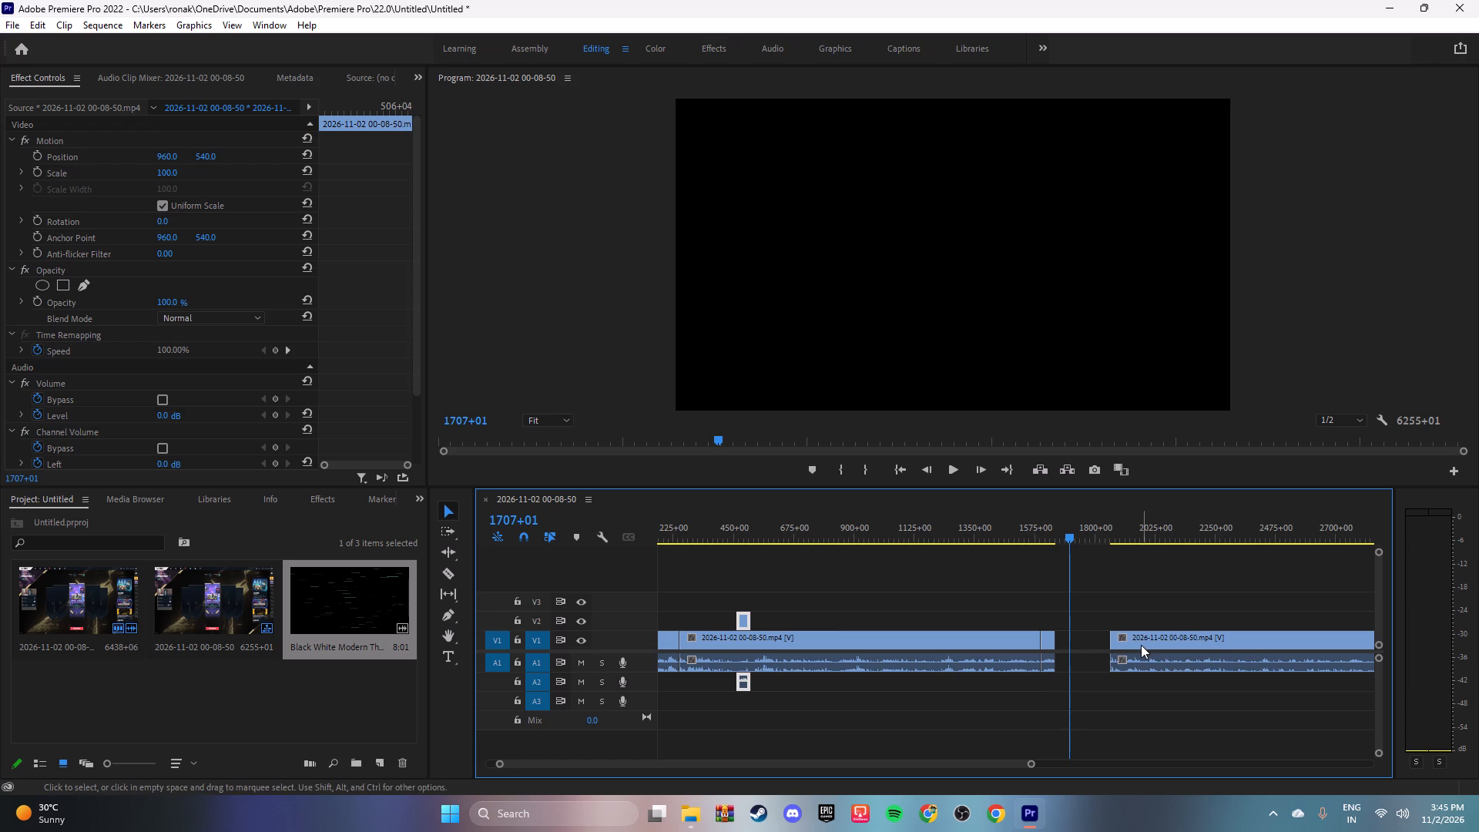
Close the gap by moving the remaining footage back against the cut at 1653+03.
left_click_drag(1136, 639, 1078, 639)
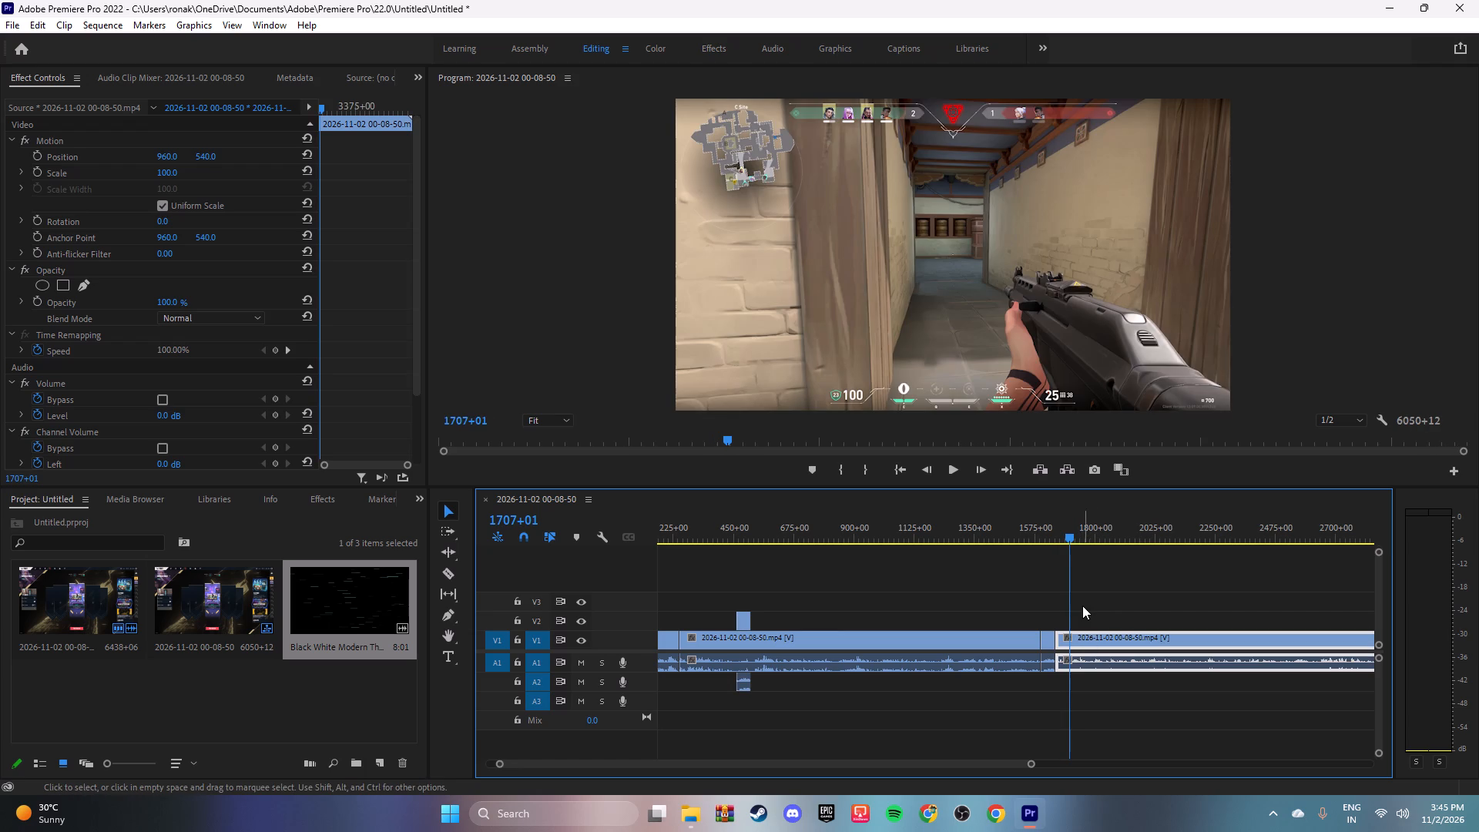
Review the footage around the spike plant and split the recording at 1681+07 with the Razor tool.
key("space")
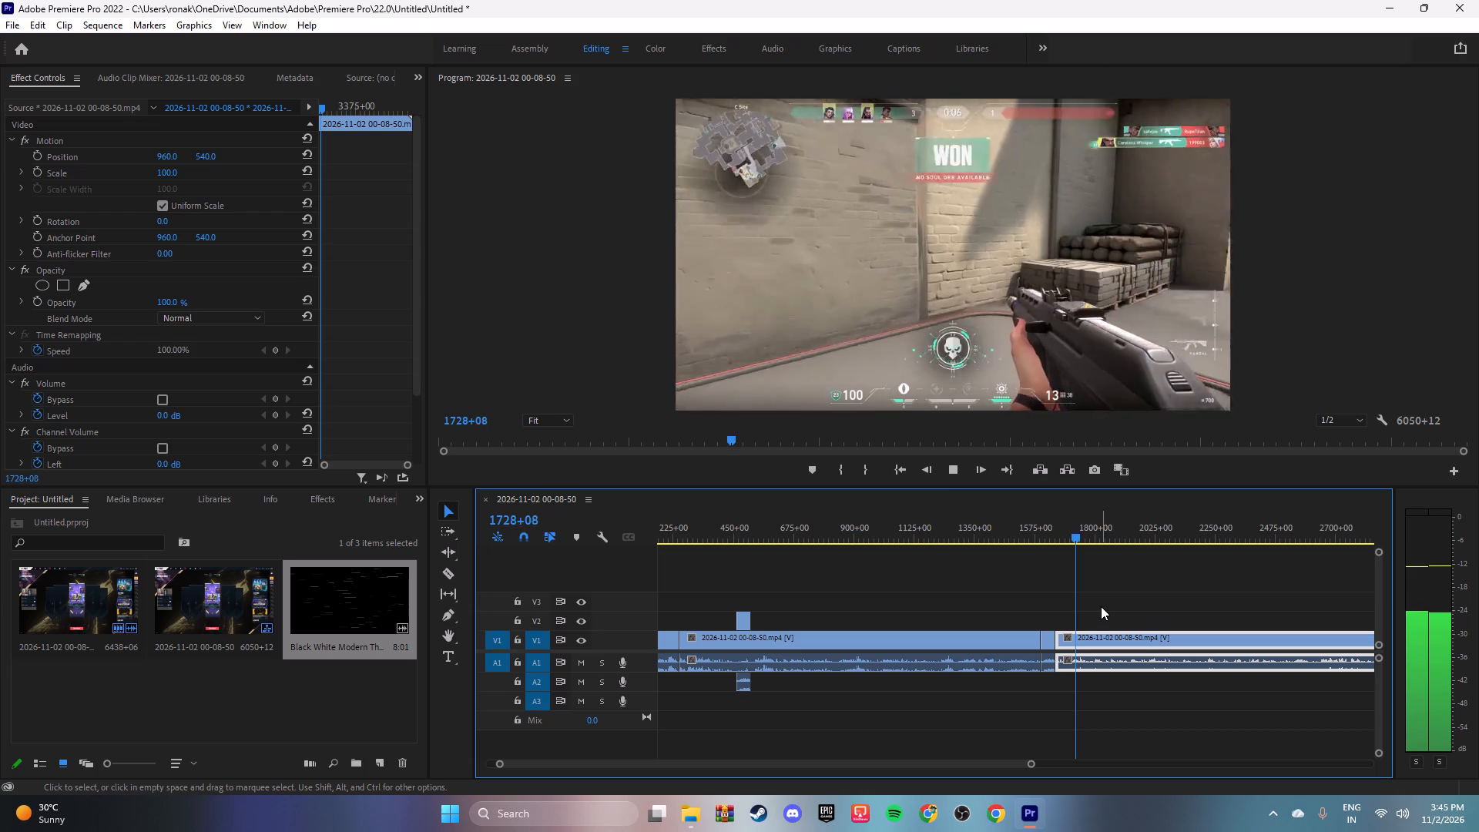
key("space")
left_click_drag(1078, 535, 1073, 535)
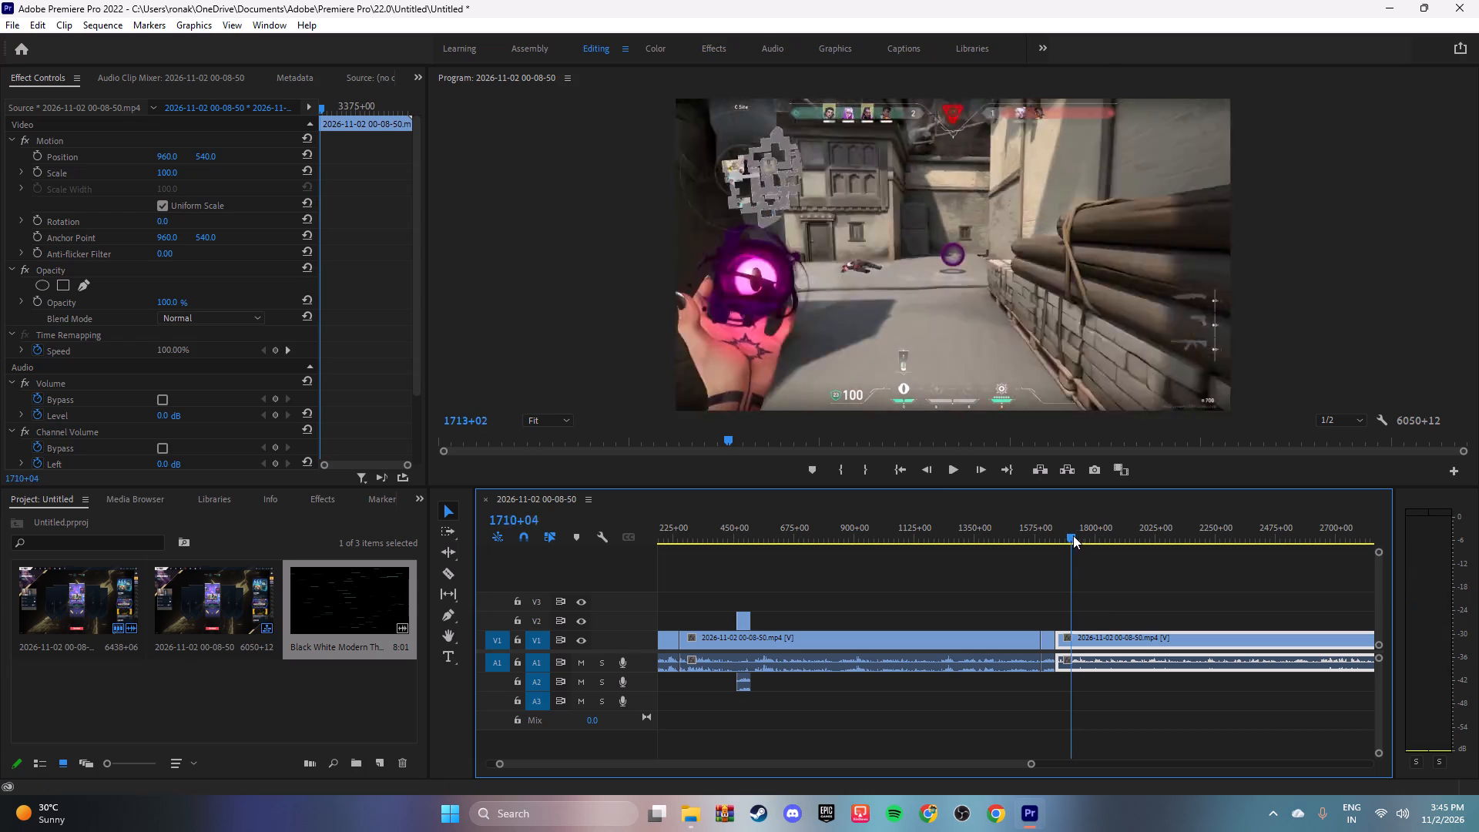
left_click_drag(1073, 535, 1065, 535)
key("space")
key("space")
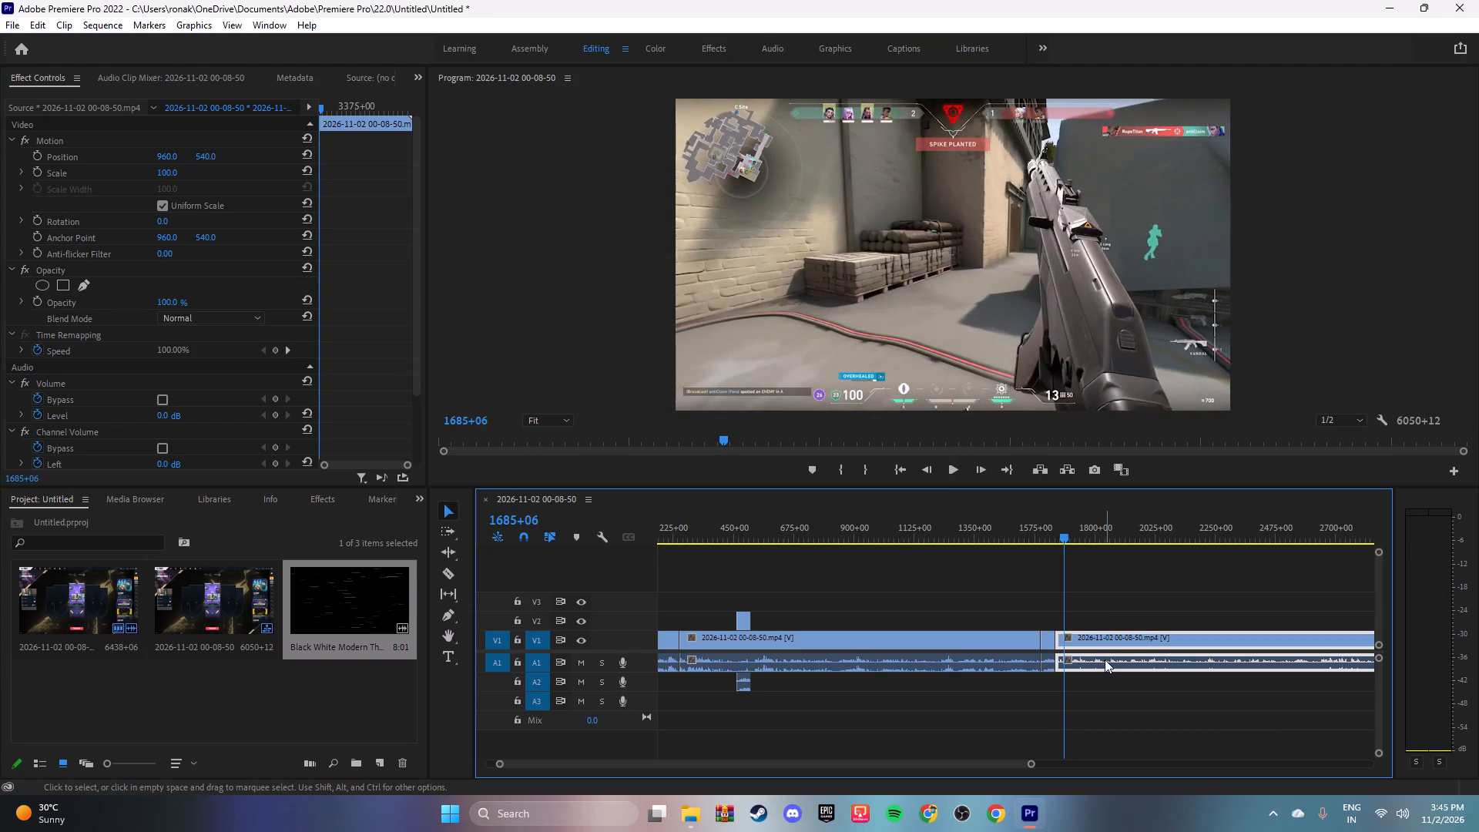
left_click(1063, 536)
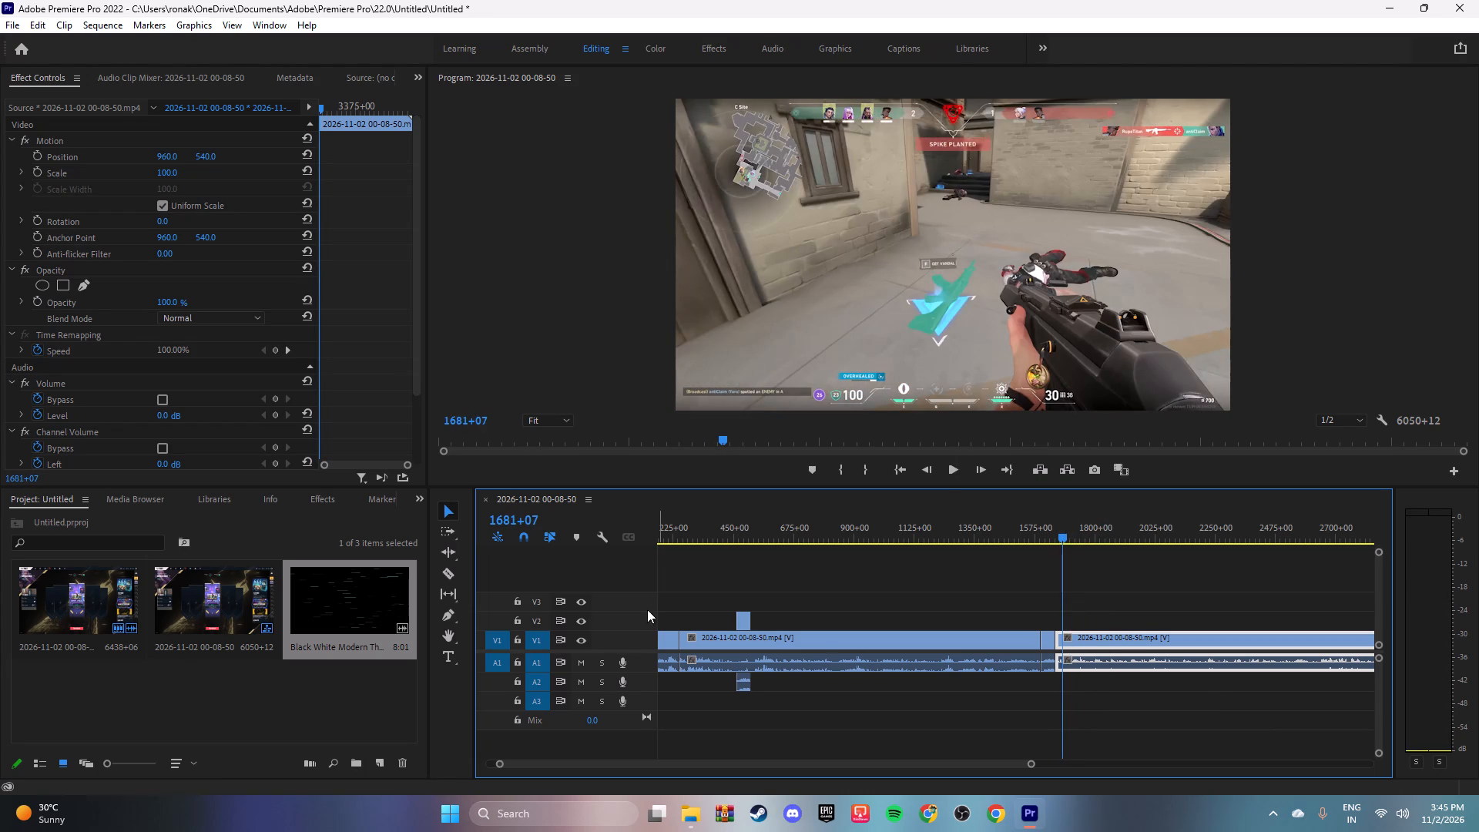
left_click(442, 571)
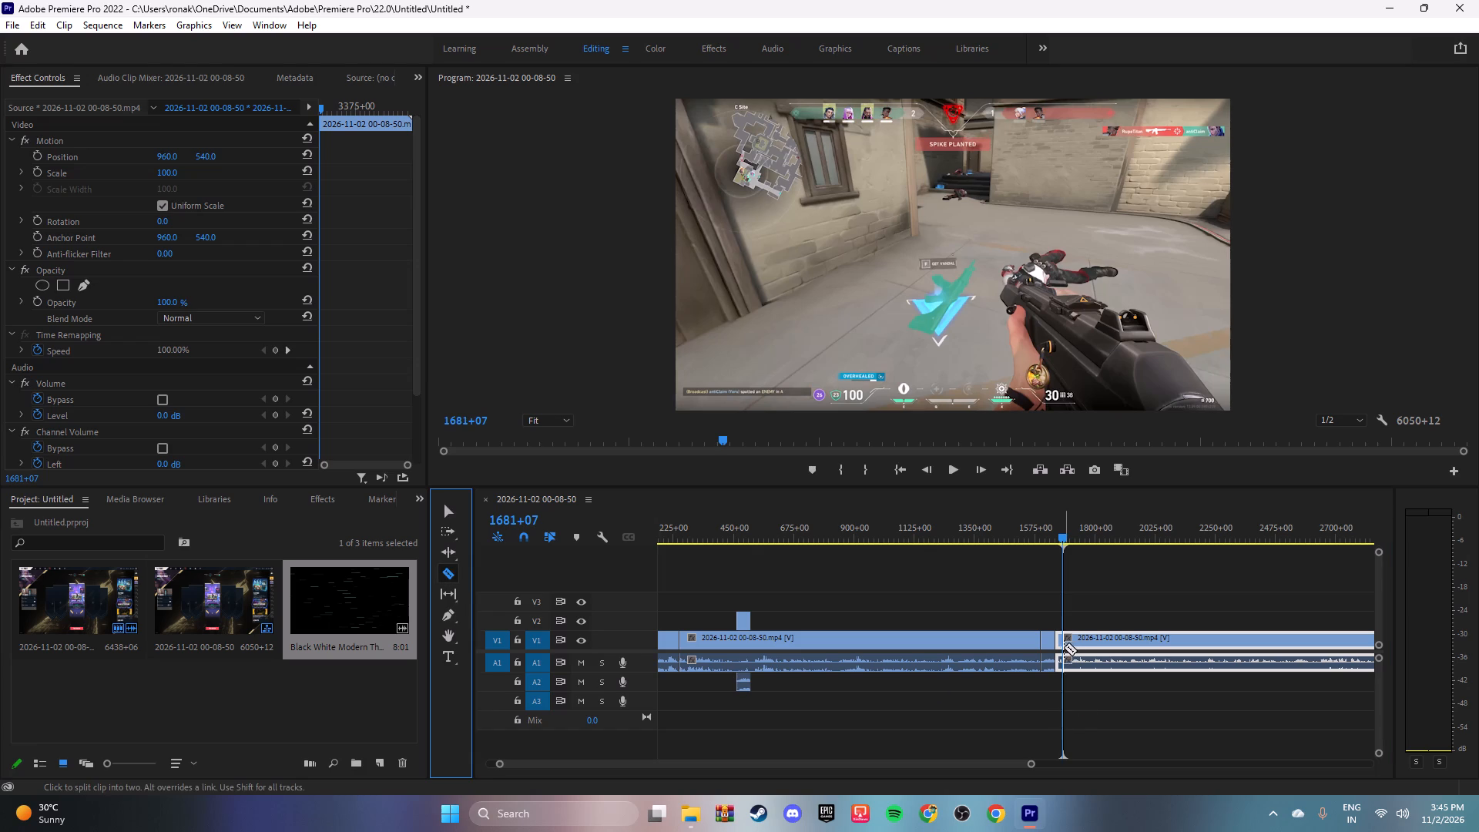
left_click(1064, 641)
Play the rest of the round from 1681+07, through the final kills and the win, into the next buy phase.
key("space")
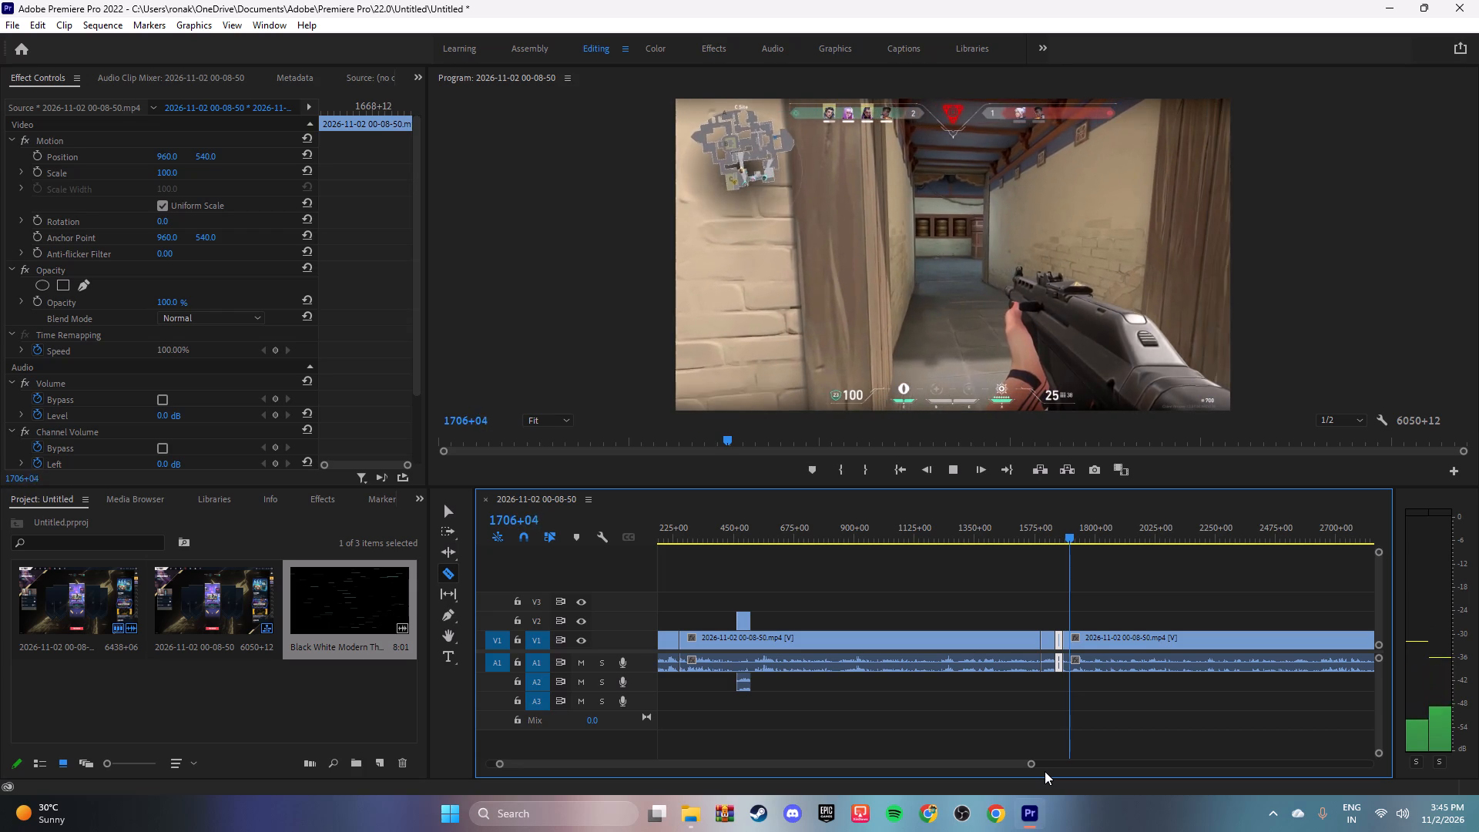
key("space")
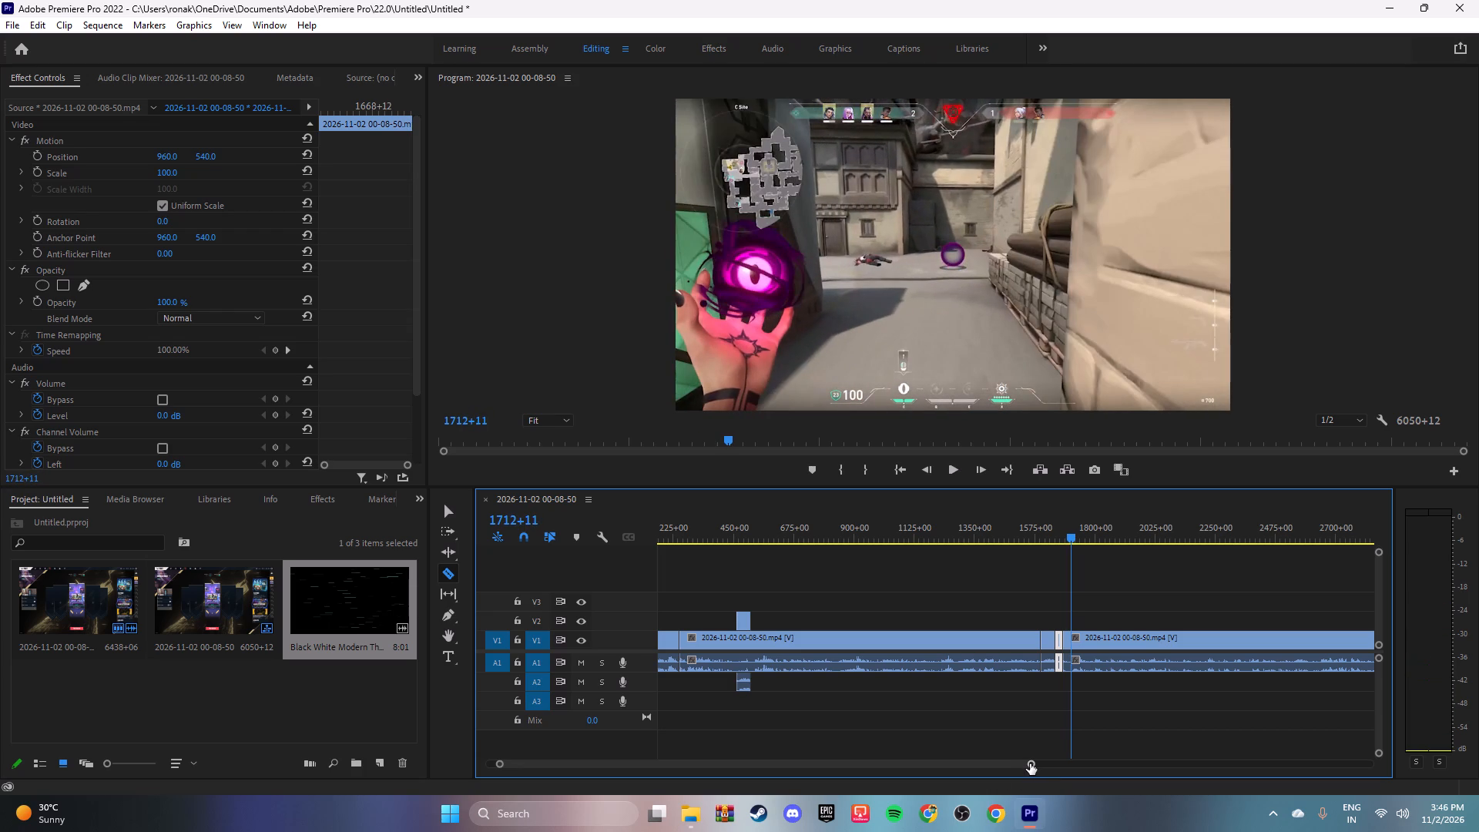
key("space")
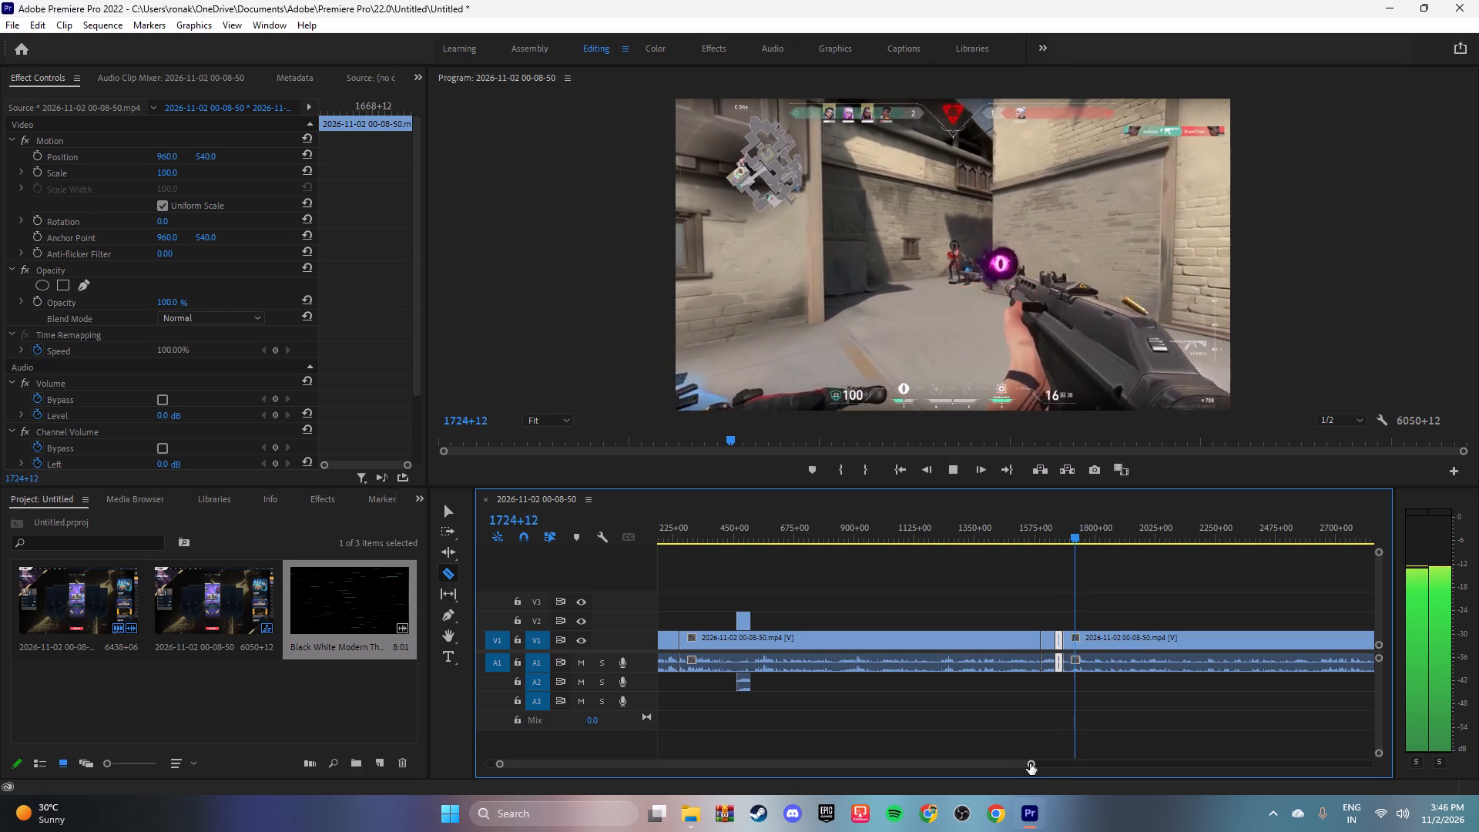
key("space")
key("space")
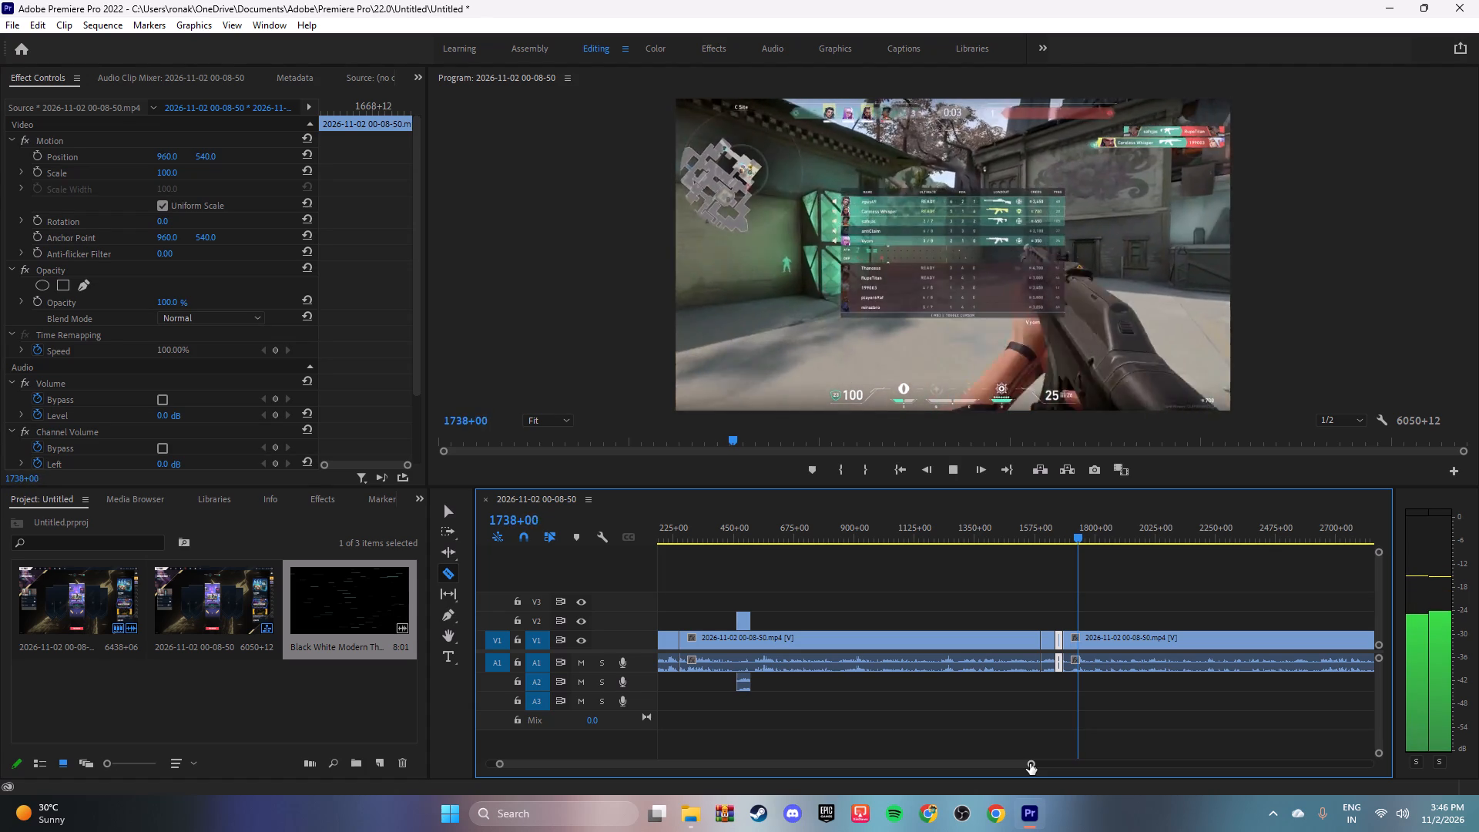
key("space")
key("space")
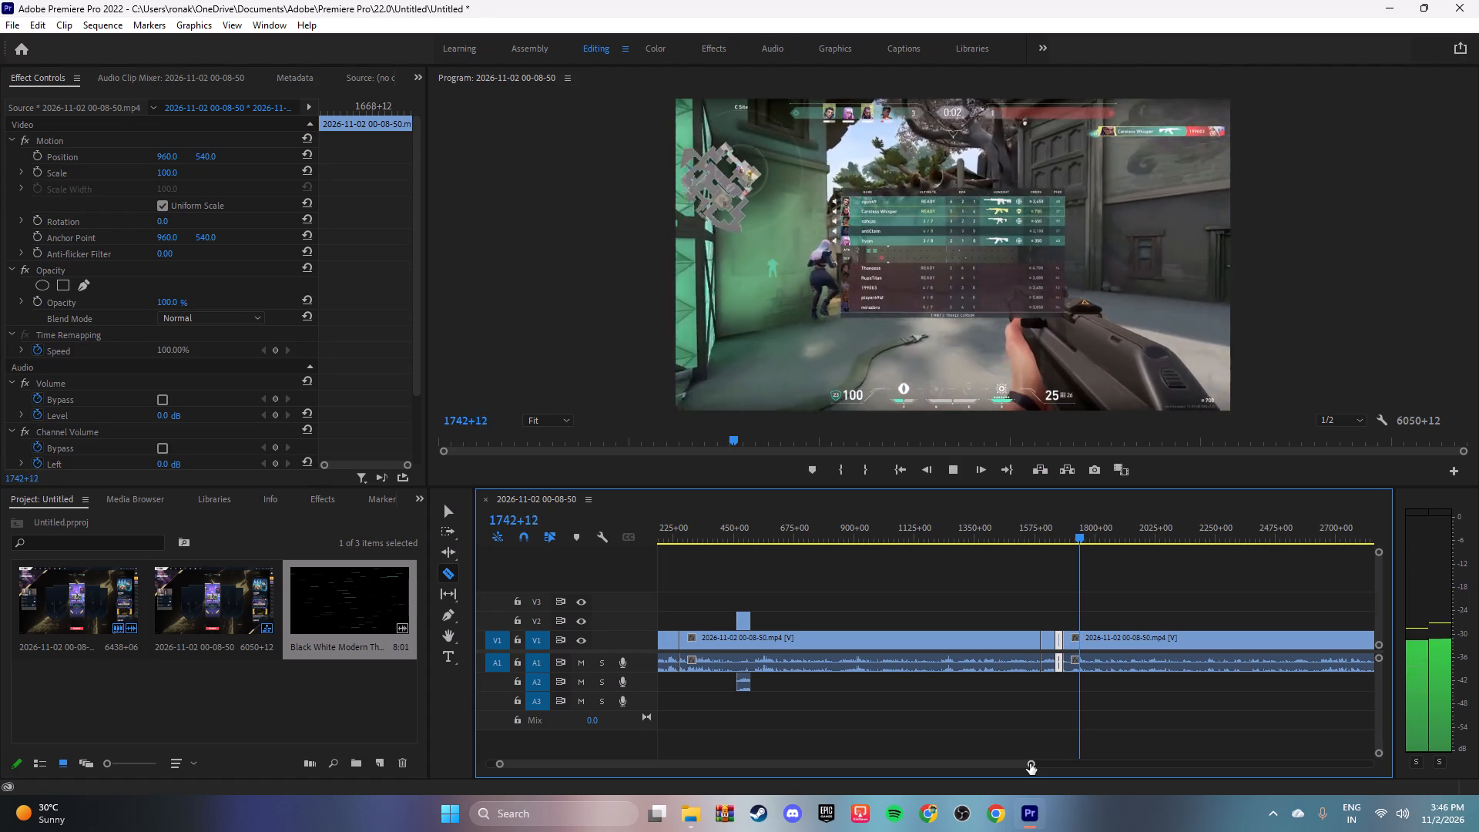
key("space")
key("space")
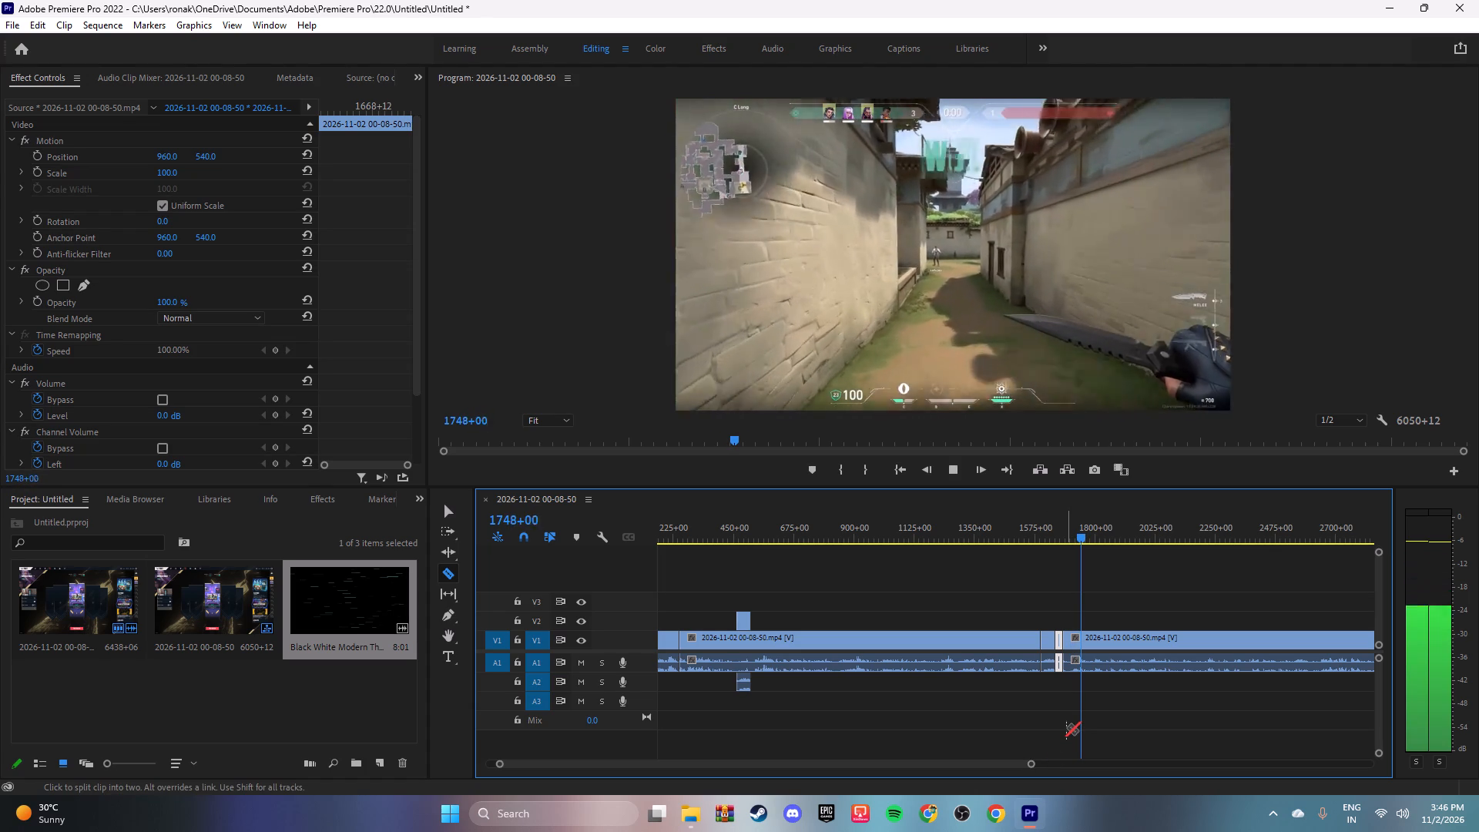
key("space")
key("space")
key("space")
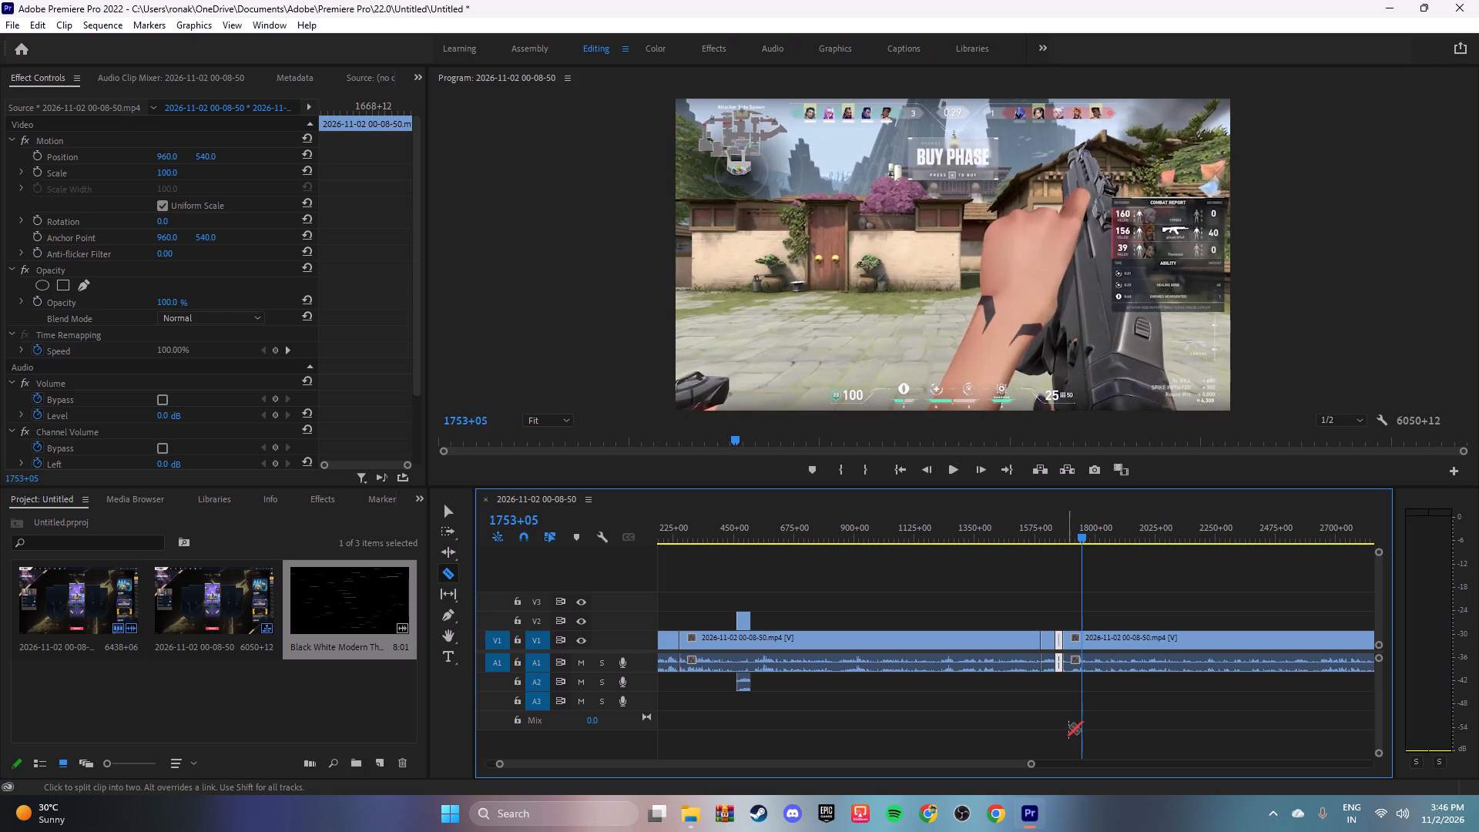
Split the recording at 1753+03, at the start of the next buy phase, with the Razor tool.
left_click(1082, 538)
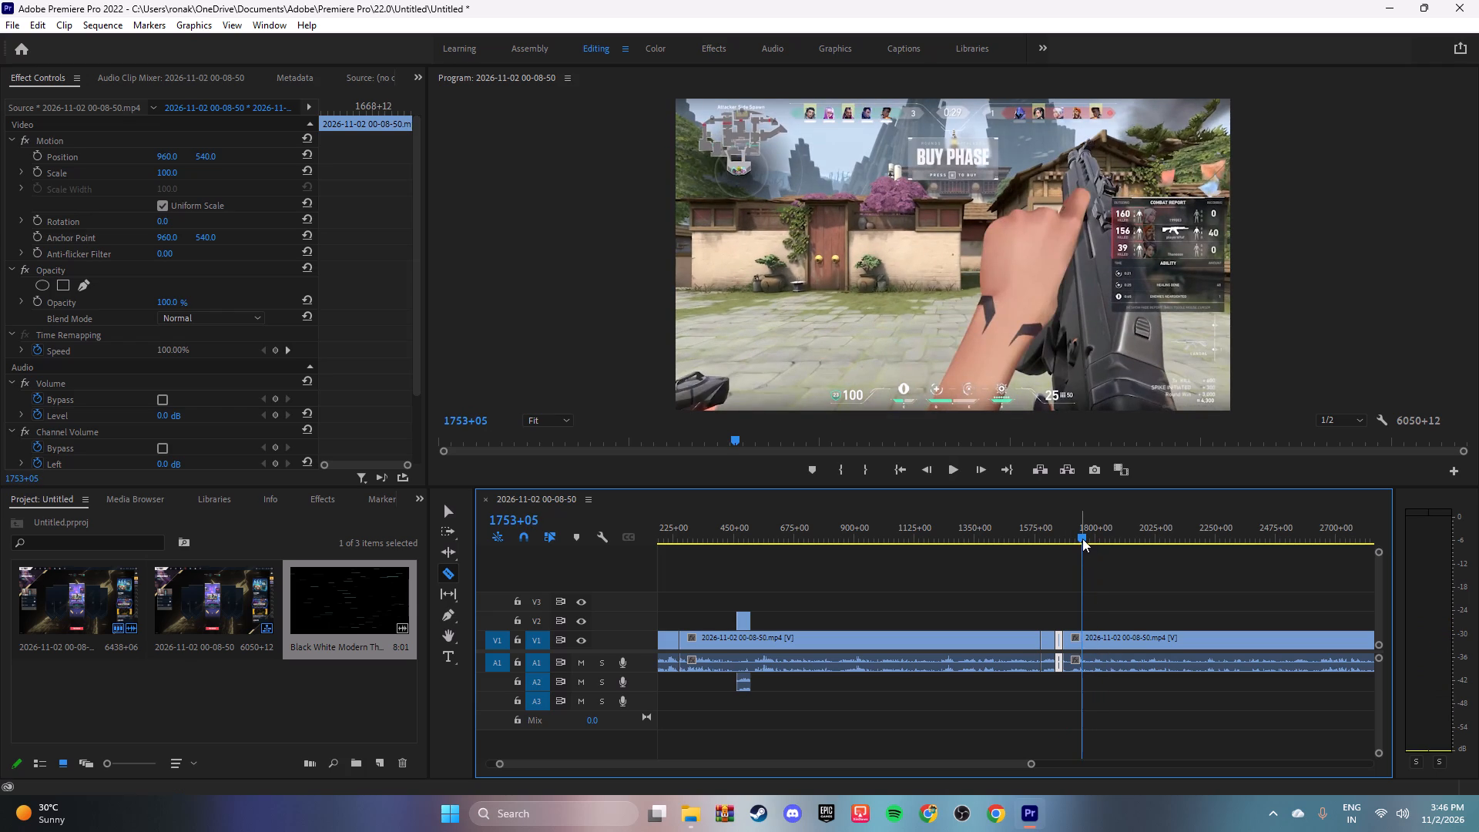
key("space")
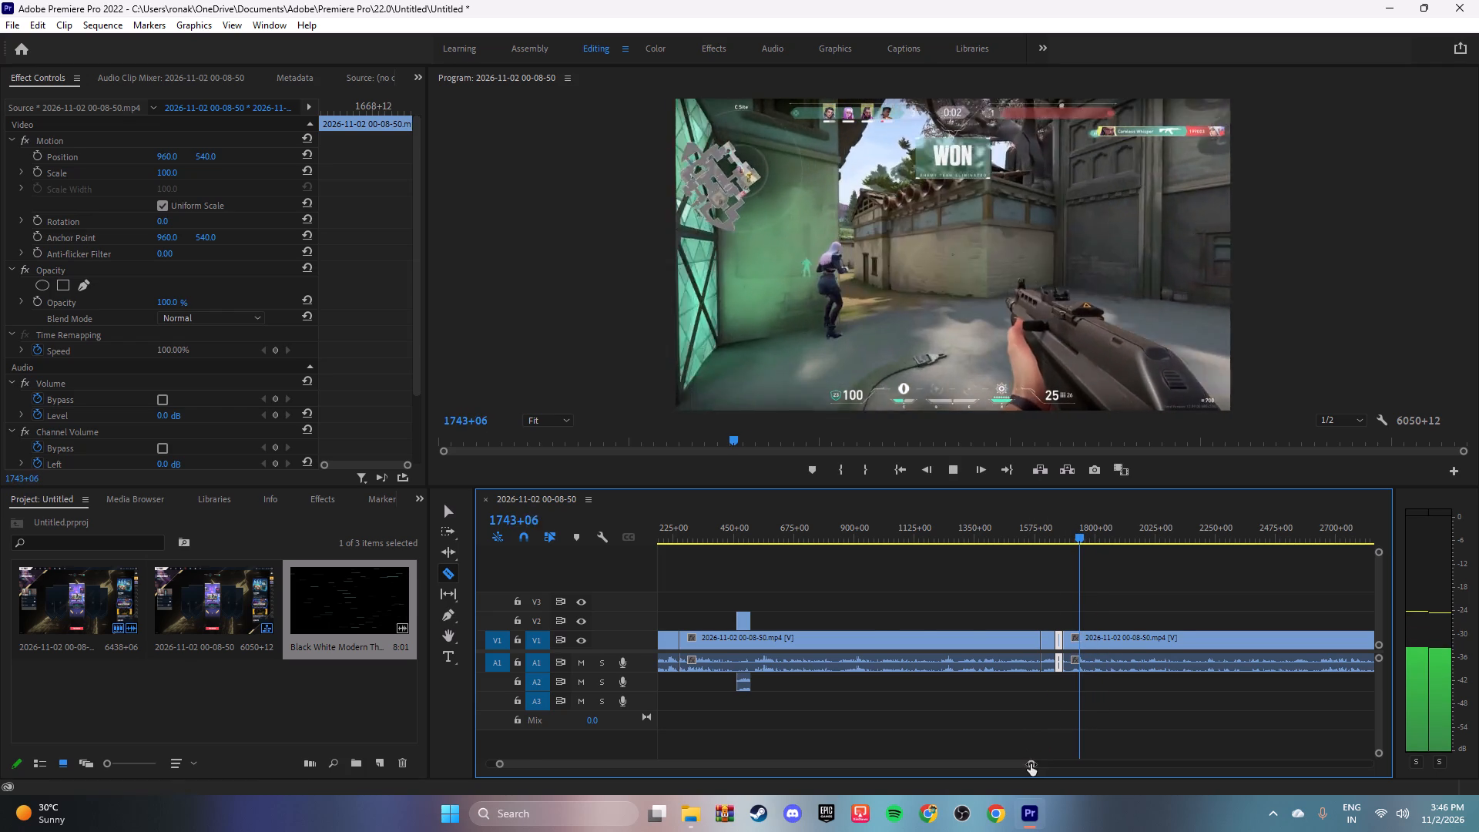
left_click_drag(1031, 765, 895, 745)
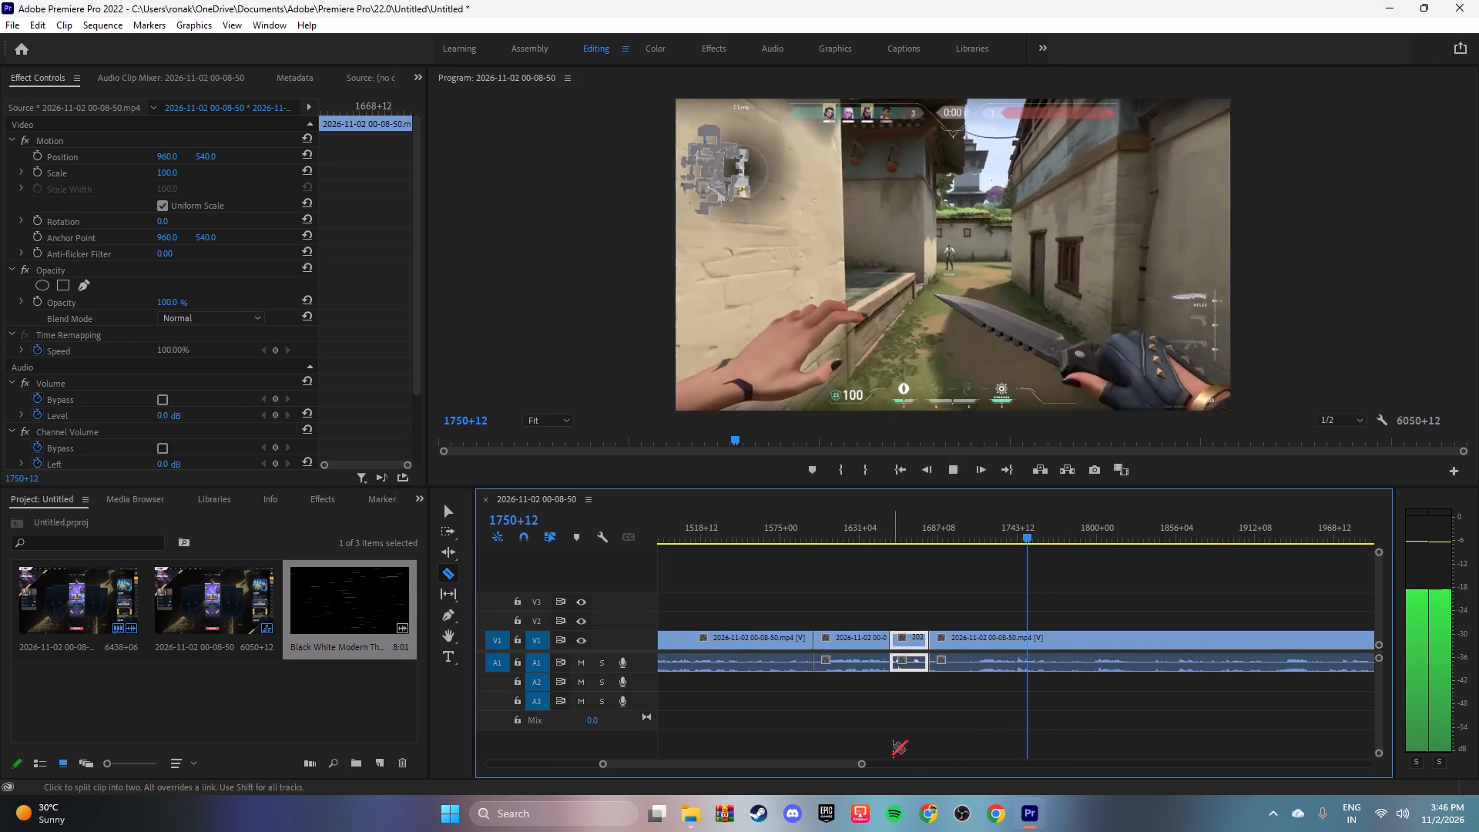
key("space")
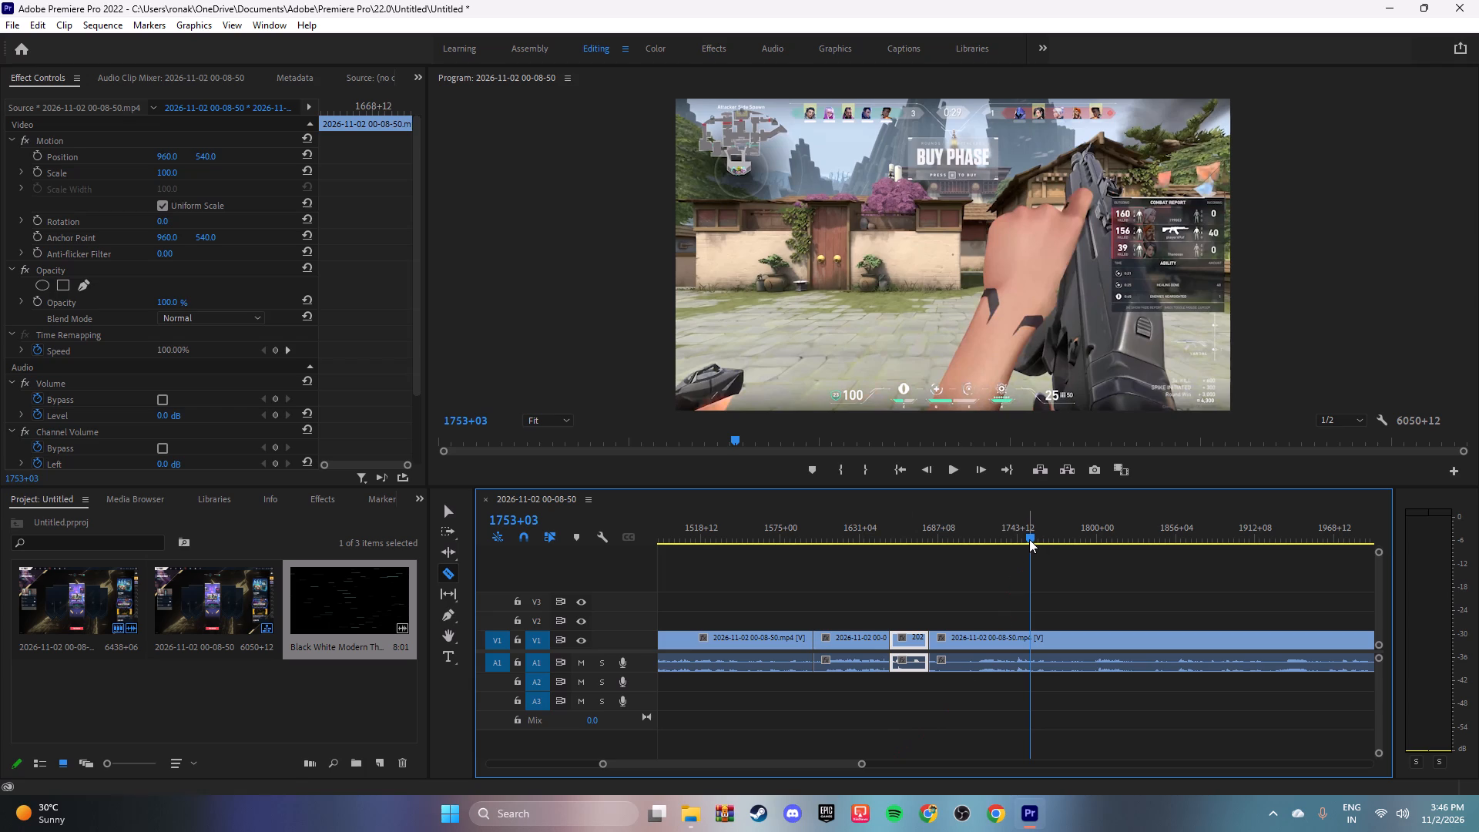
left_click(1030, 639)
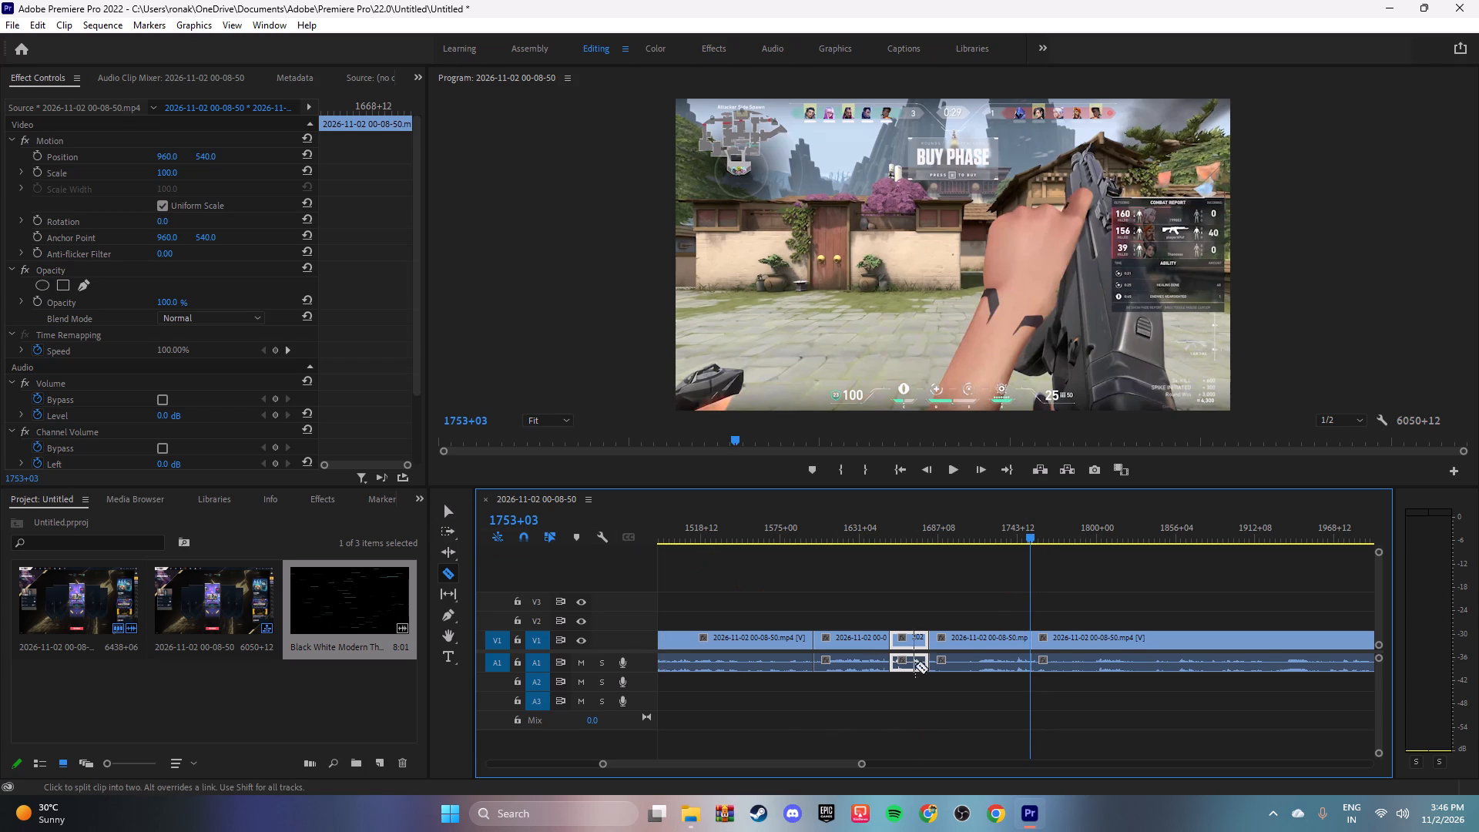
Duplicate the clip between 1681+07 and 1753+03 onto V3 and A2, shifting the remaining footage later to make room.
key("v")
left_click(967, 637)
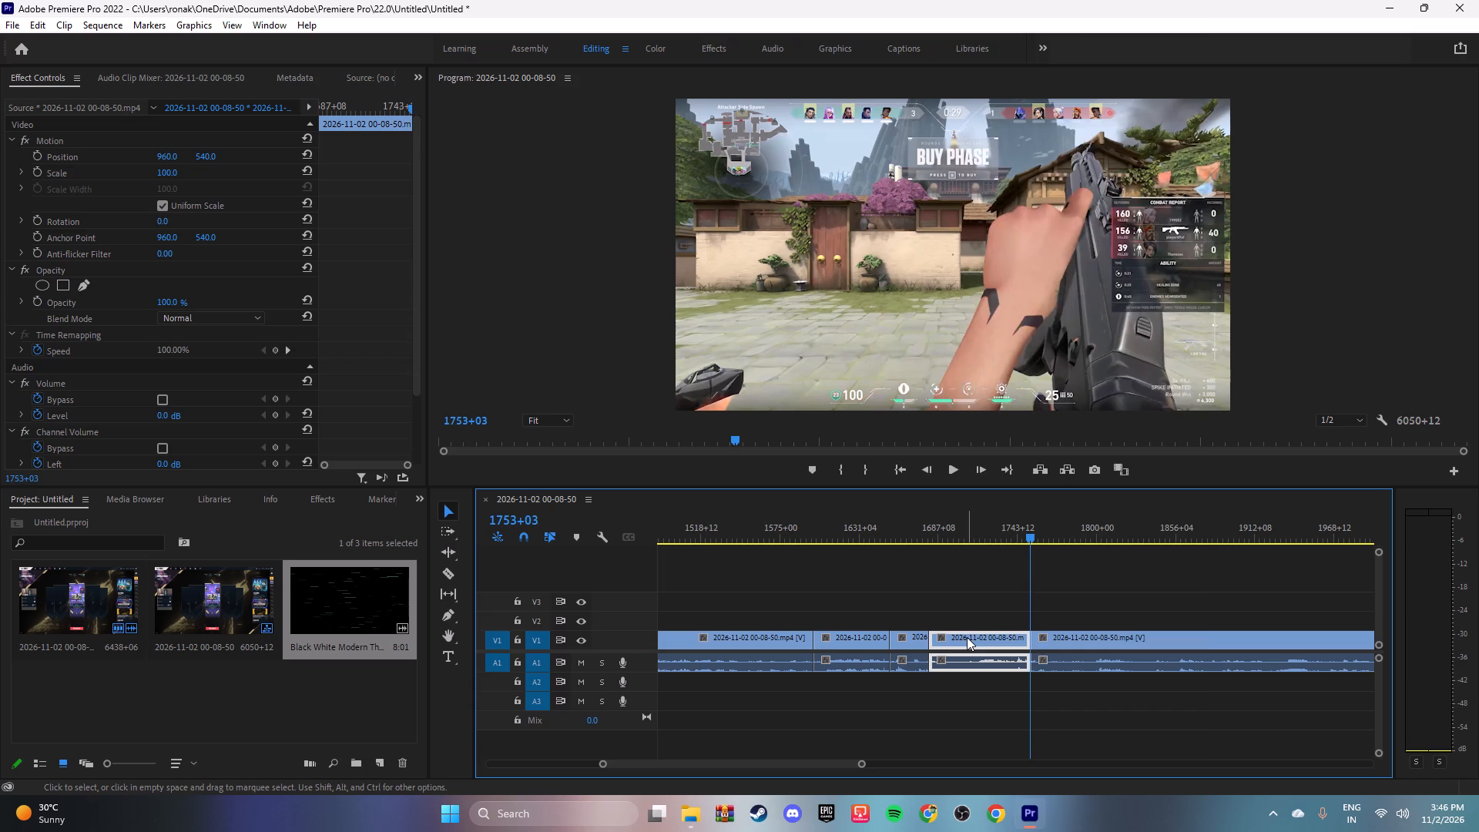
right_click(967, 637)
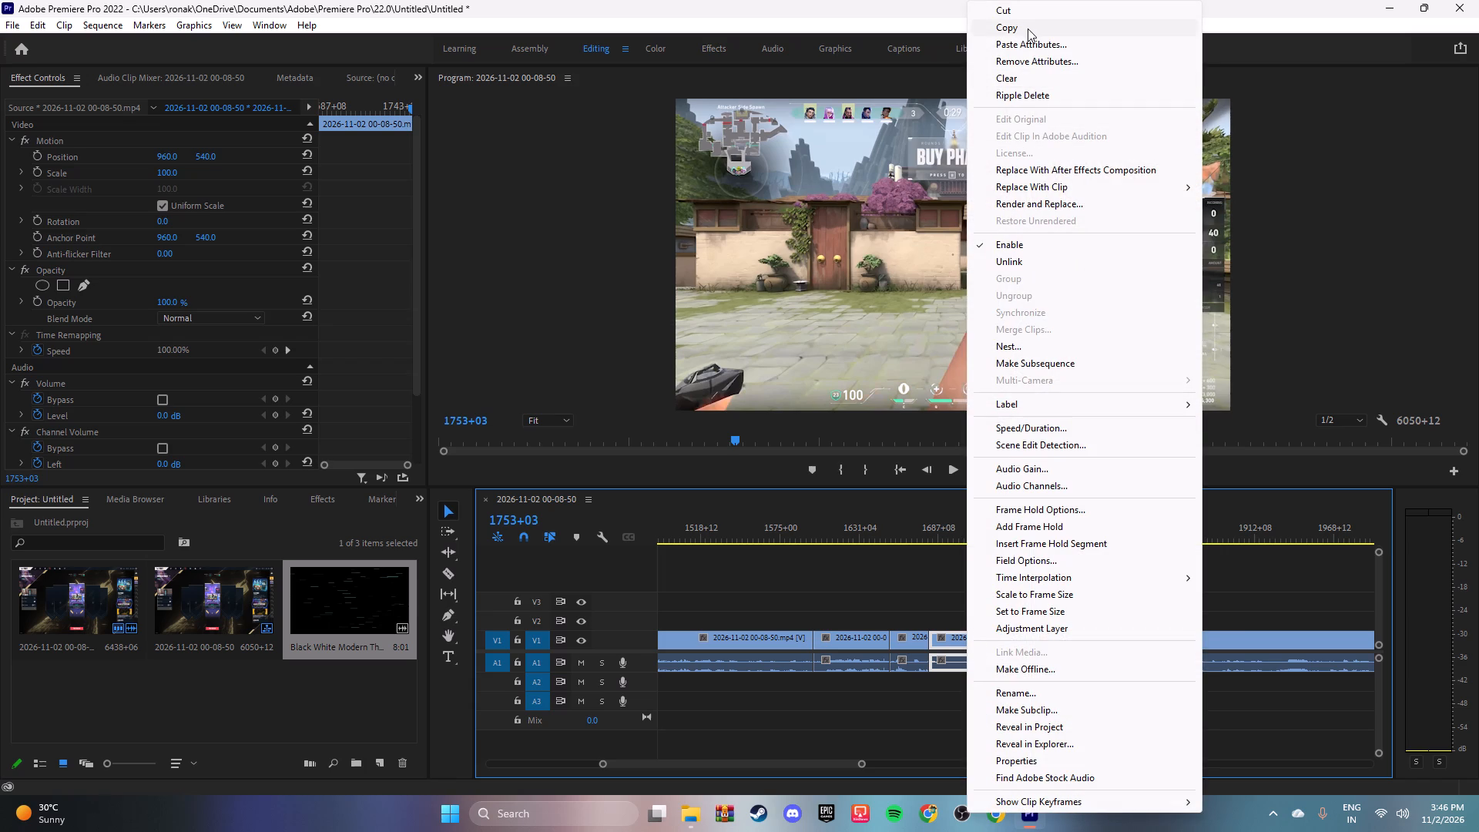
left_click(1028, 29)
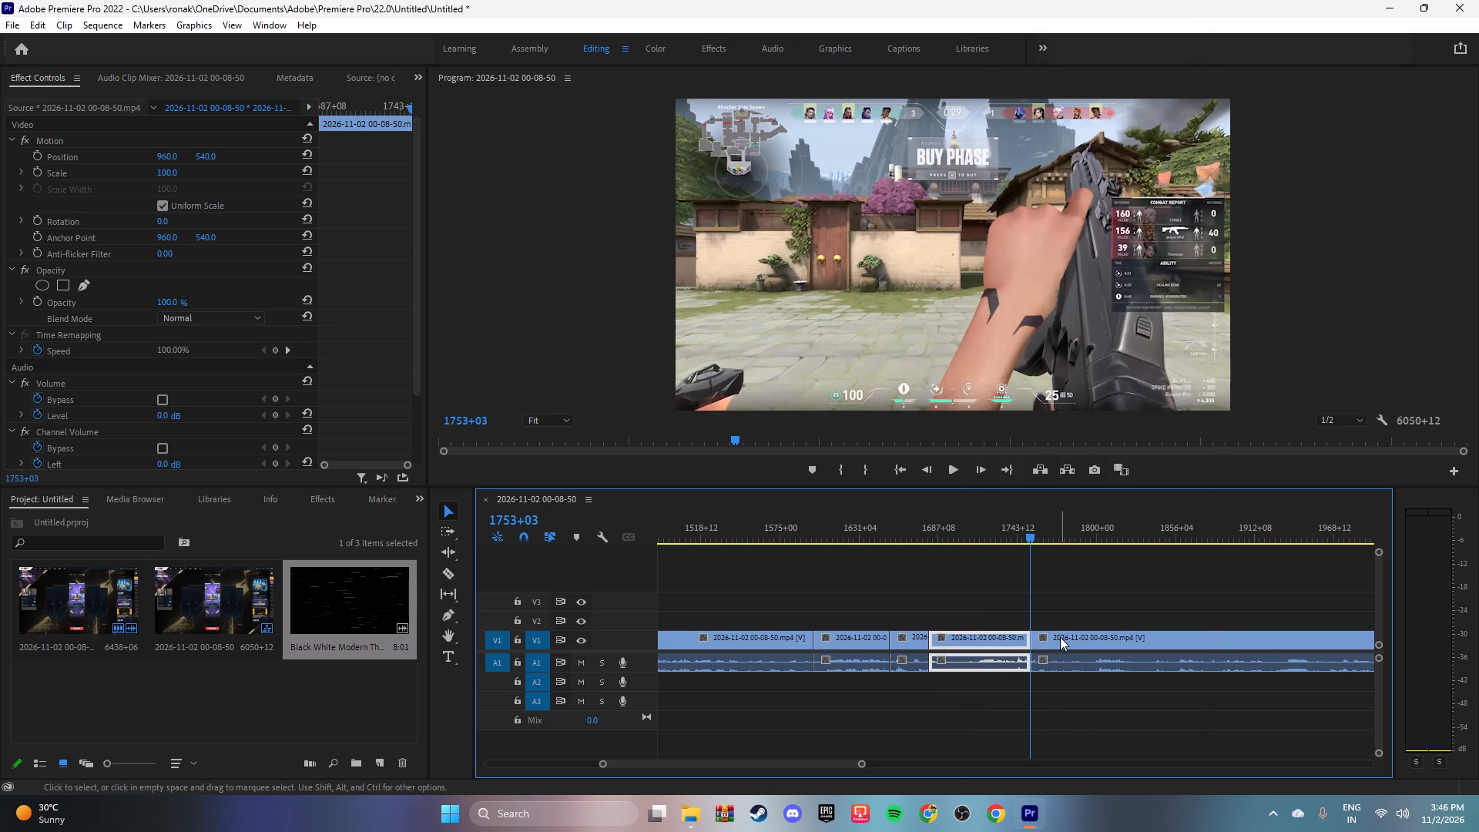
left_click_drag(1058, 640, 1279, 642)
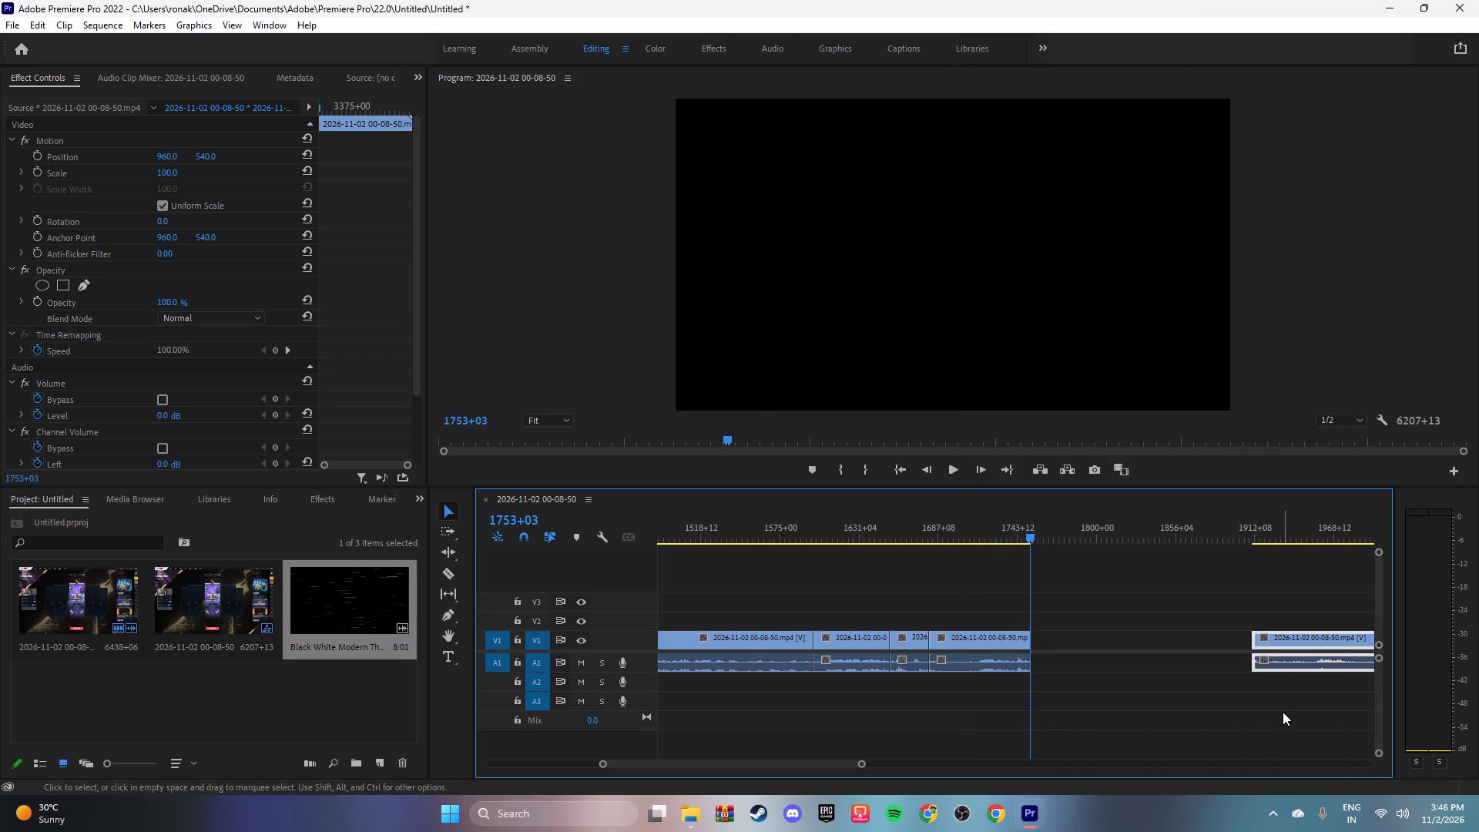
key("ctrl+v")
left_click_drag(1078, 642, 1078, 617)
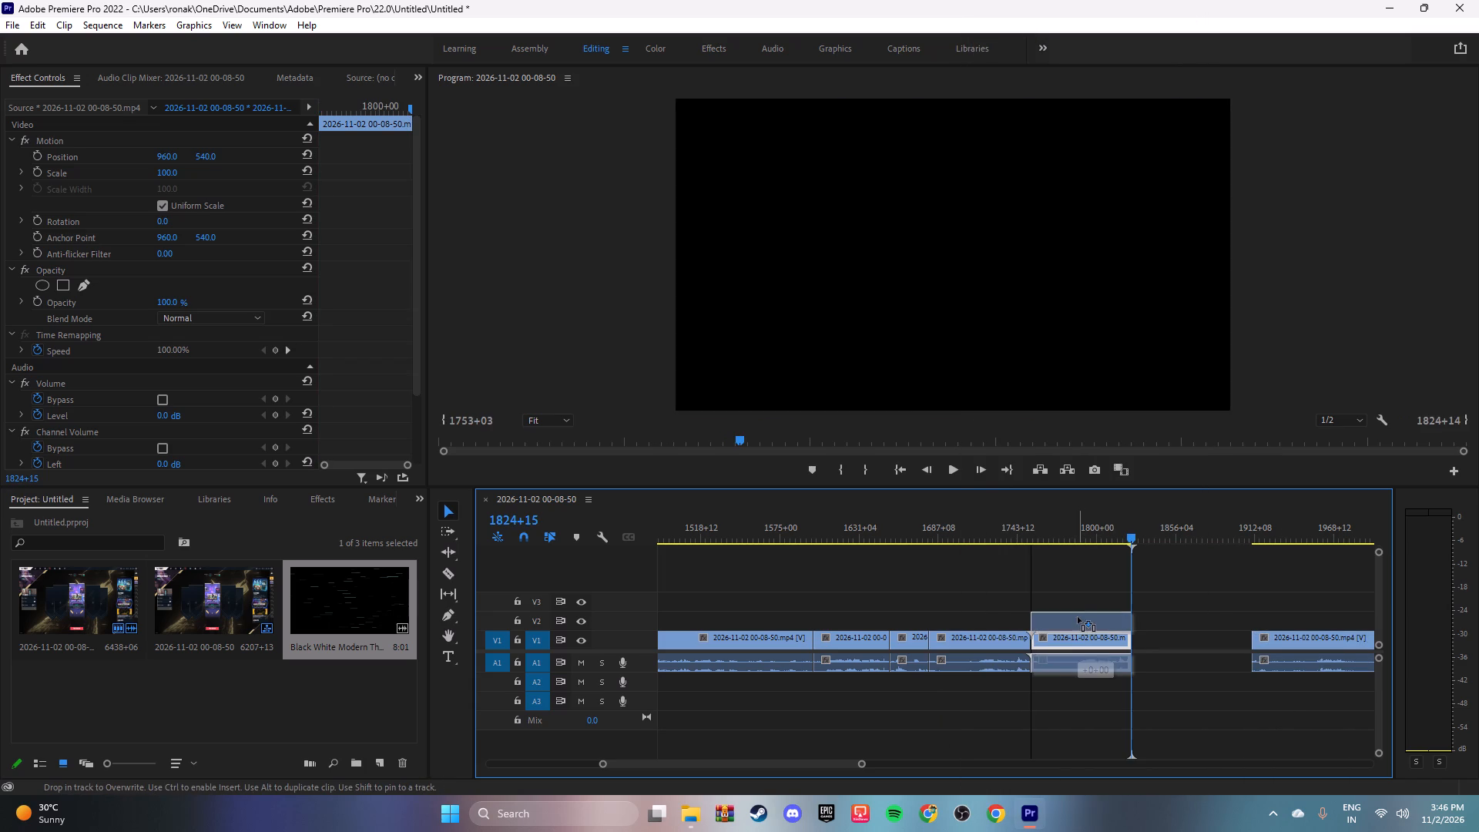
left_click_drag(1078, 617, 1076, 602)
left_click_drag(1073, 664, 1073, 689)
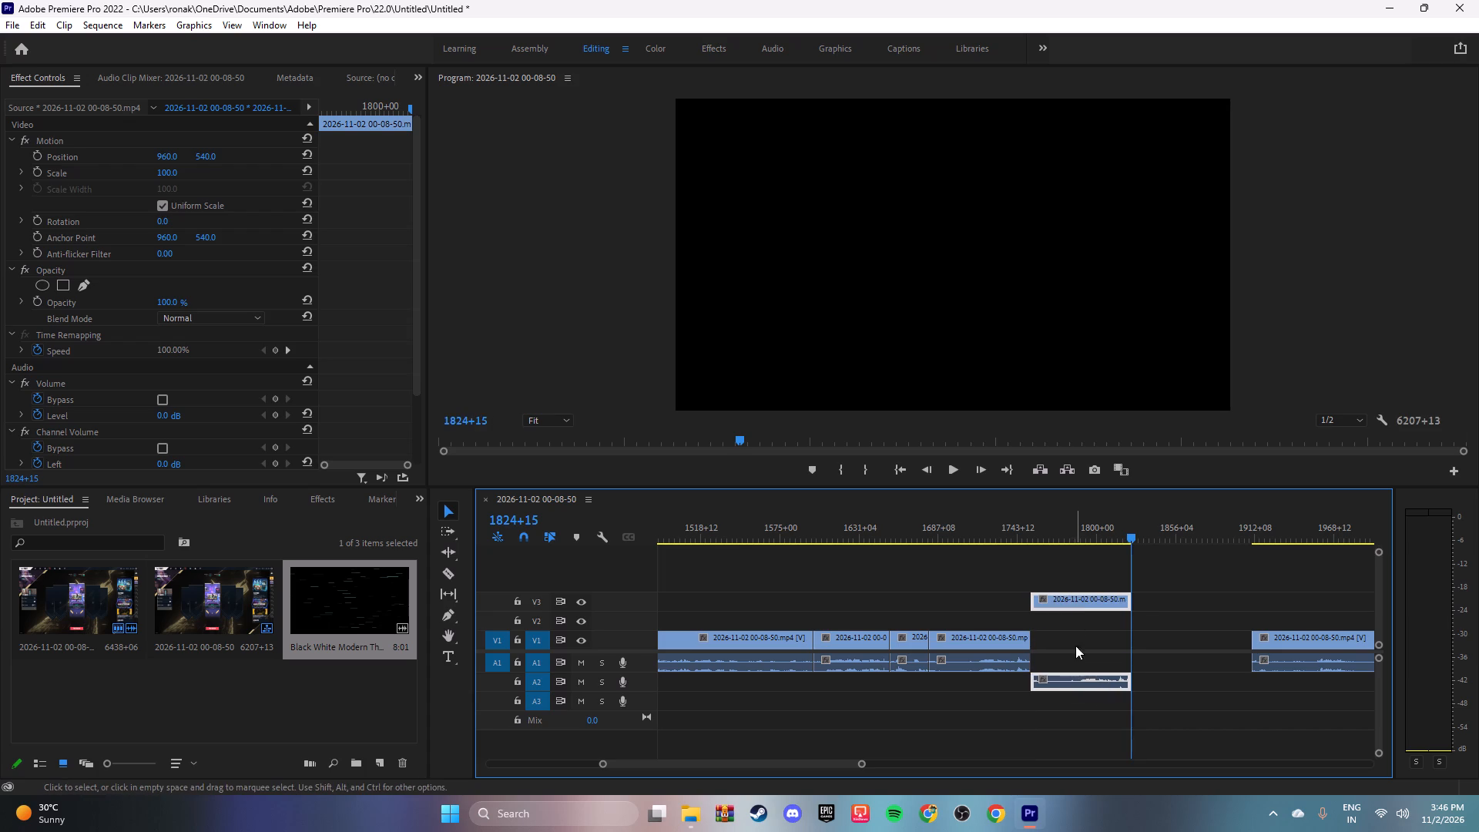
Close the gap at 1753+03 and place the duplicated highlight directly after the earlier highlight on V2.
left_click_drag(1078, 605, 780, 600)
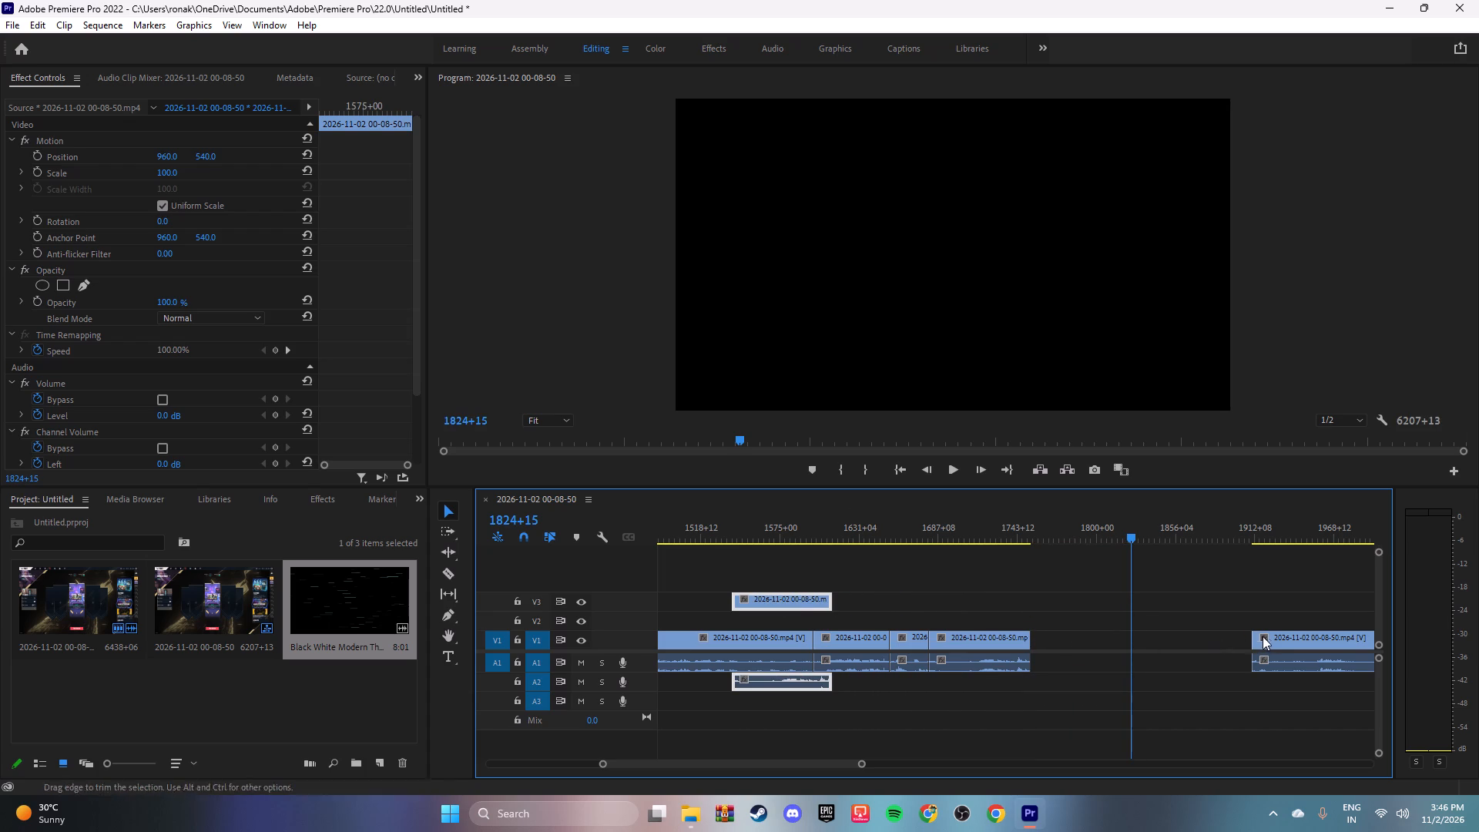
left_click_drag(1280, 636, 1065, 646)
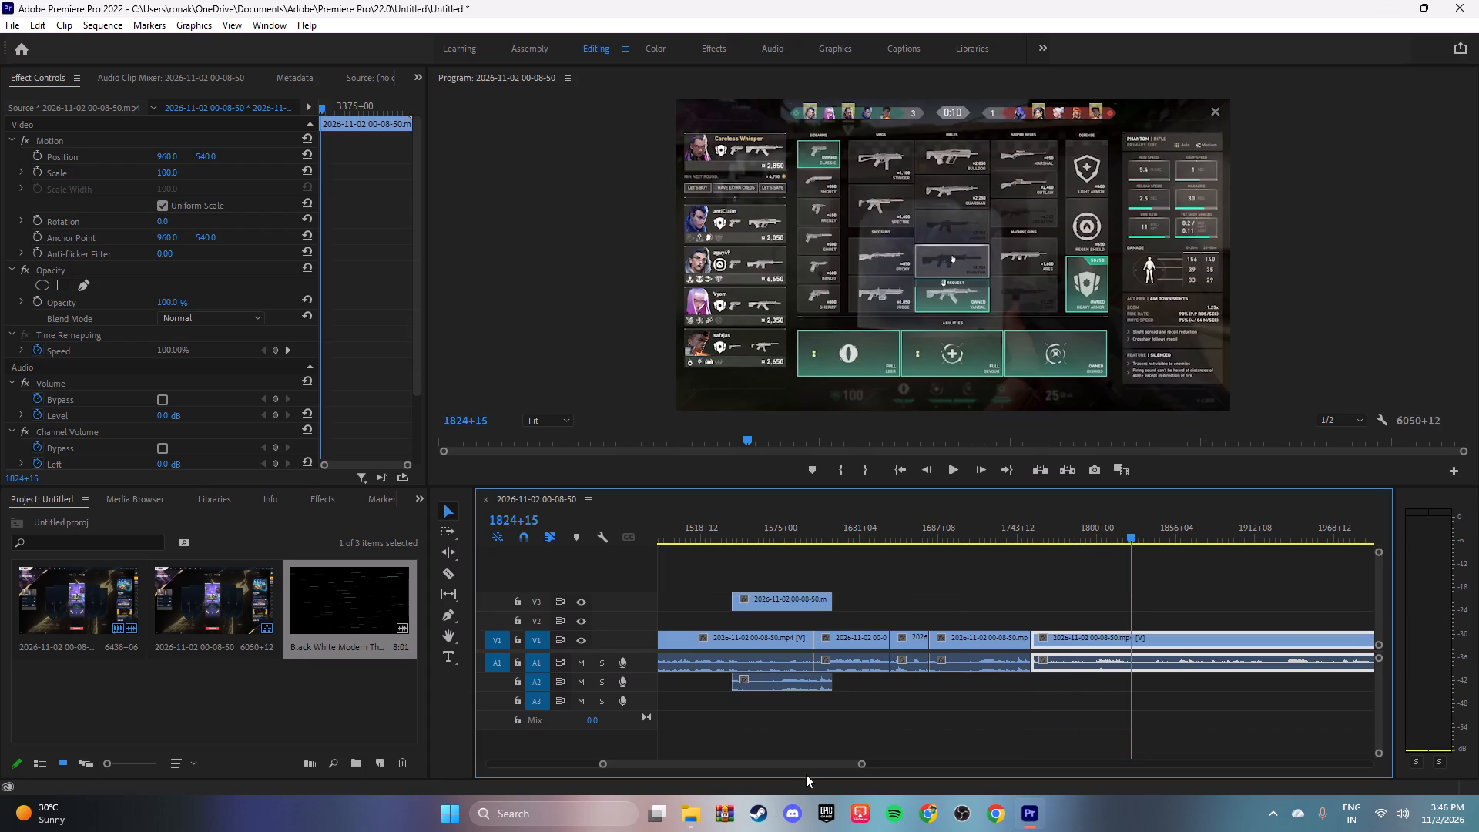
left_click_drag(601, 767, 461, 767)
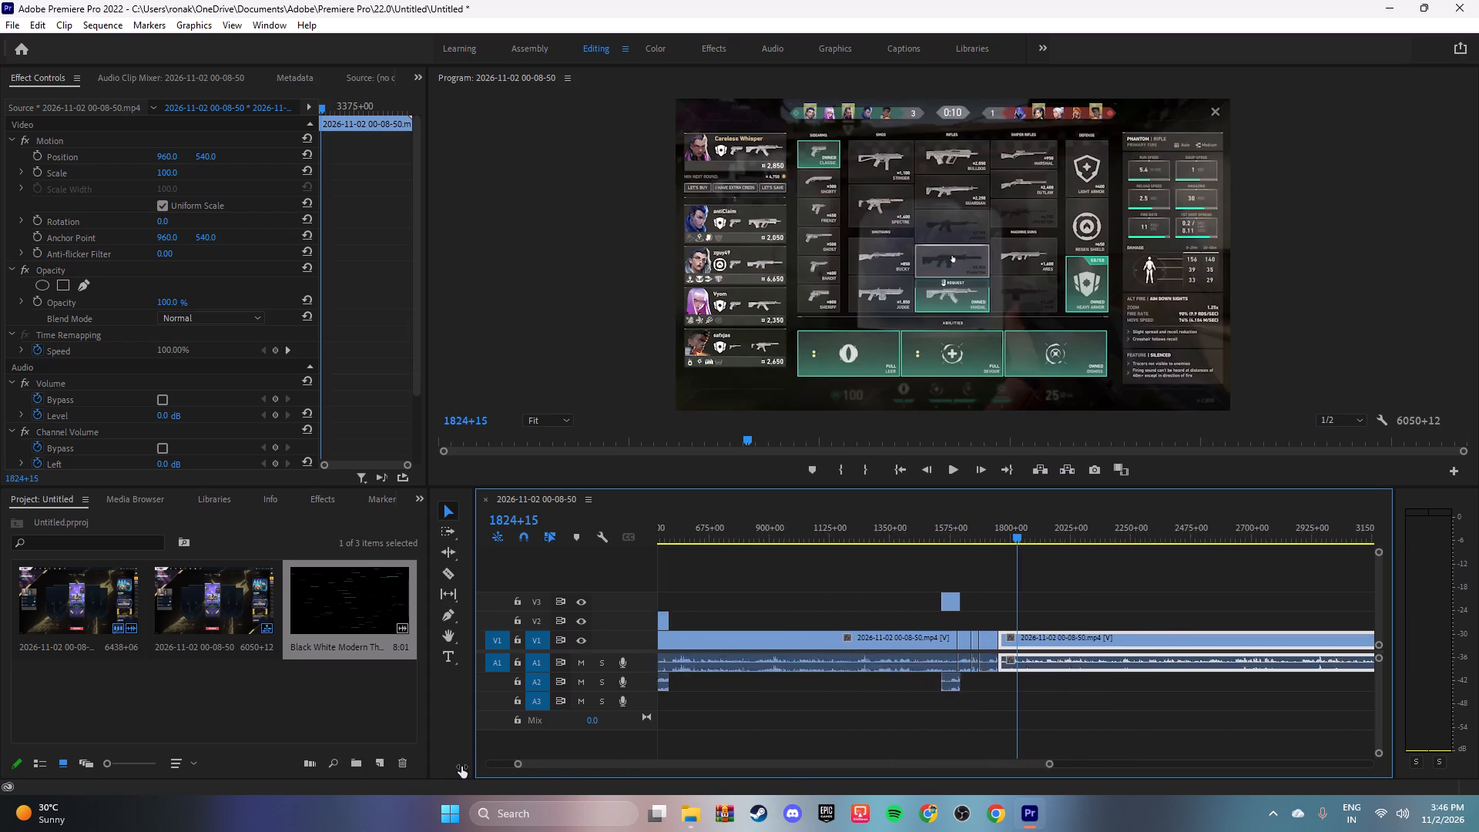
left_click_drag(461, 767, 384, 767)
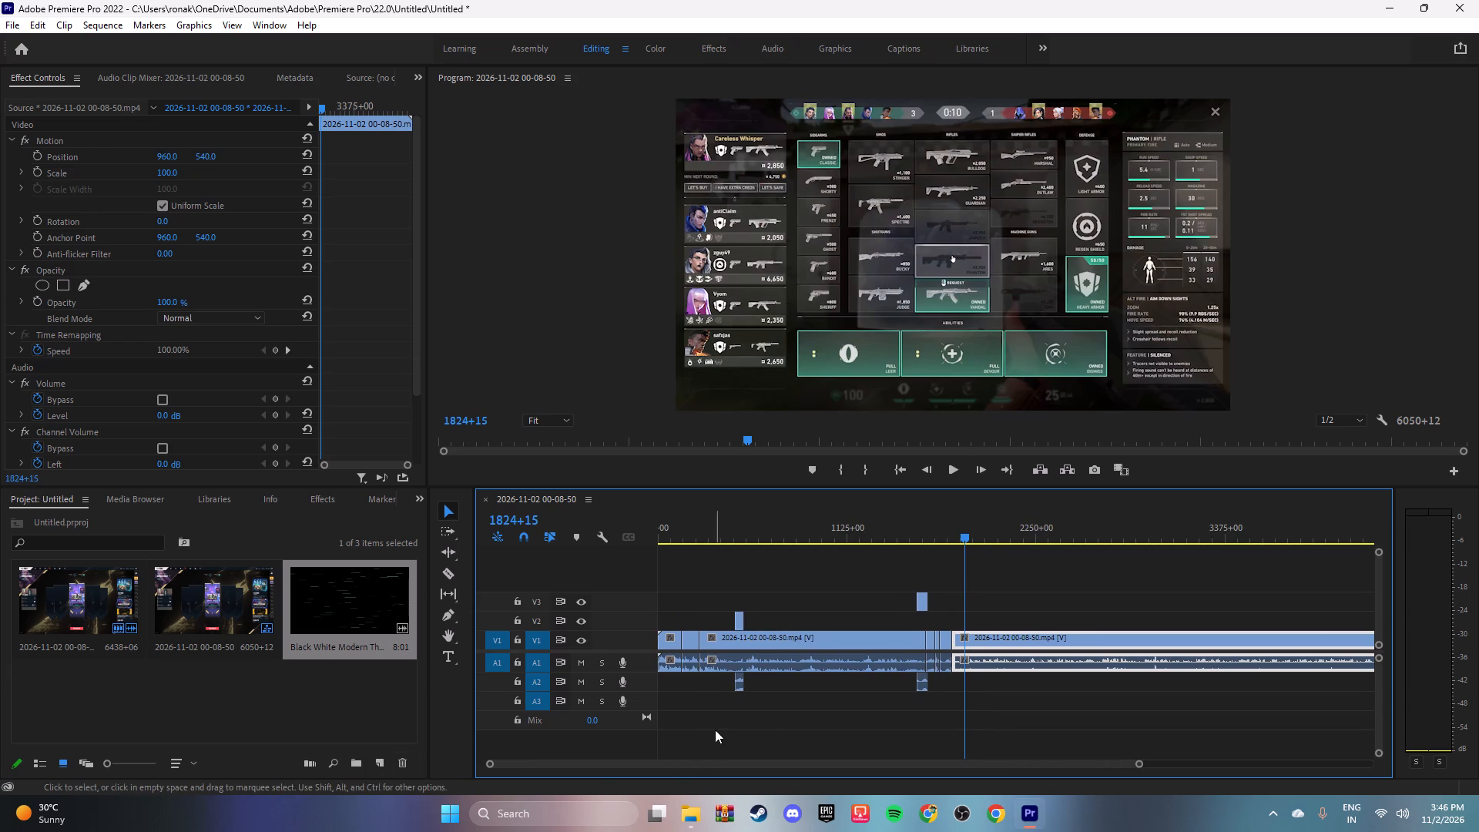
left_click_drag(923, 602, 914, 609)
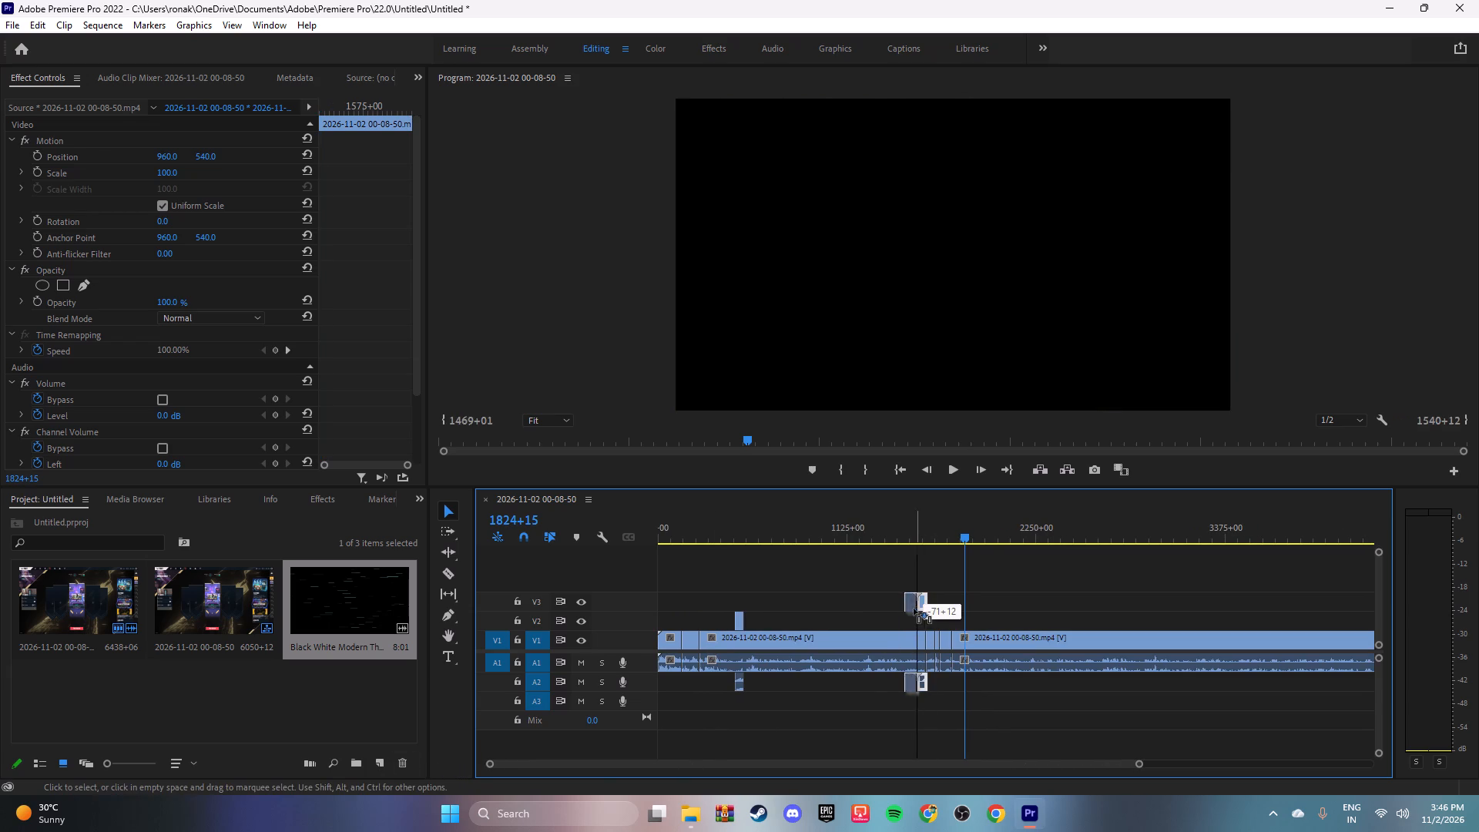
left_click_drag(914, 609, 754, 619)
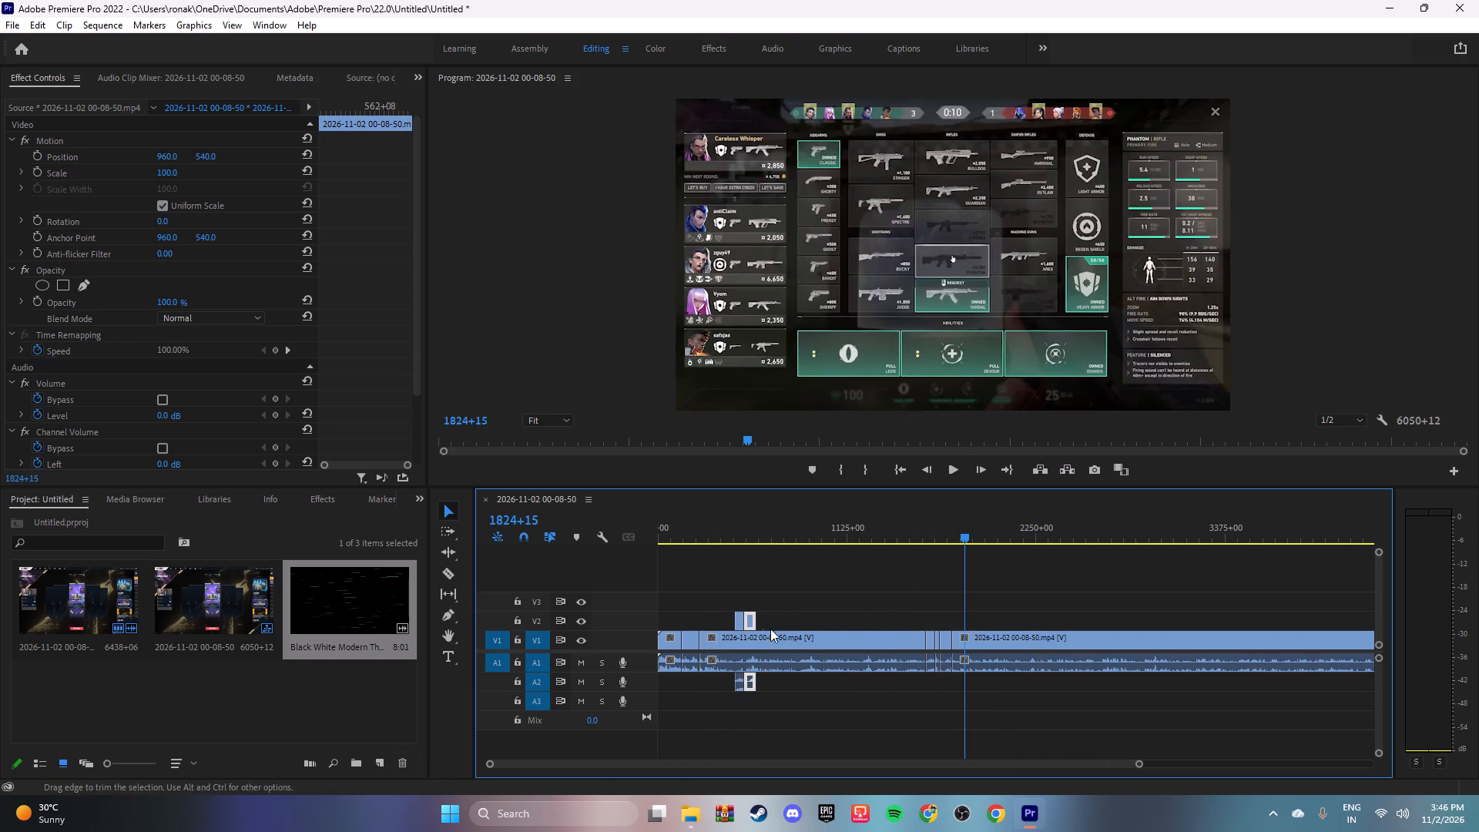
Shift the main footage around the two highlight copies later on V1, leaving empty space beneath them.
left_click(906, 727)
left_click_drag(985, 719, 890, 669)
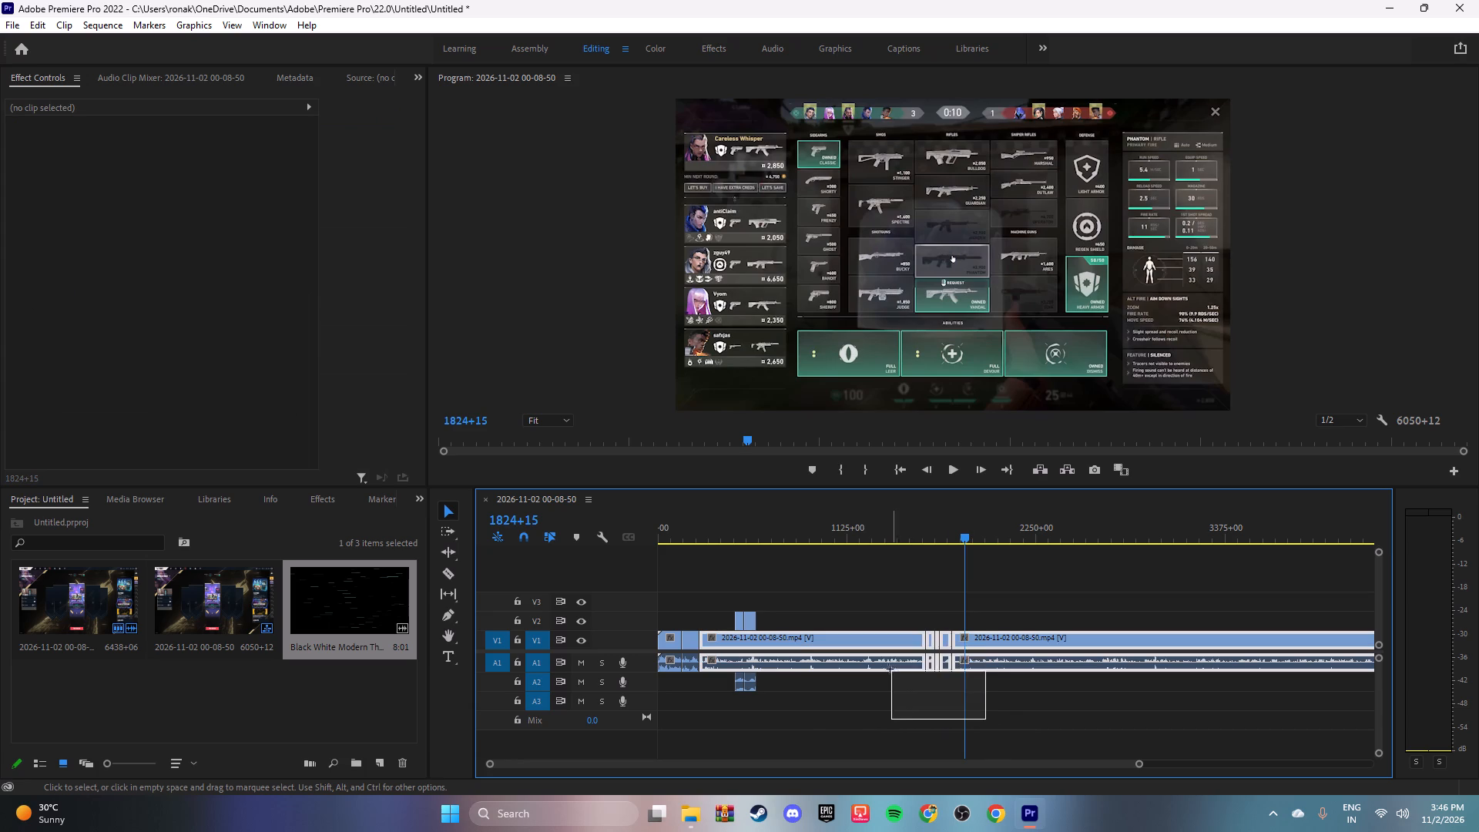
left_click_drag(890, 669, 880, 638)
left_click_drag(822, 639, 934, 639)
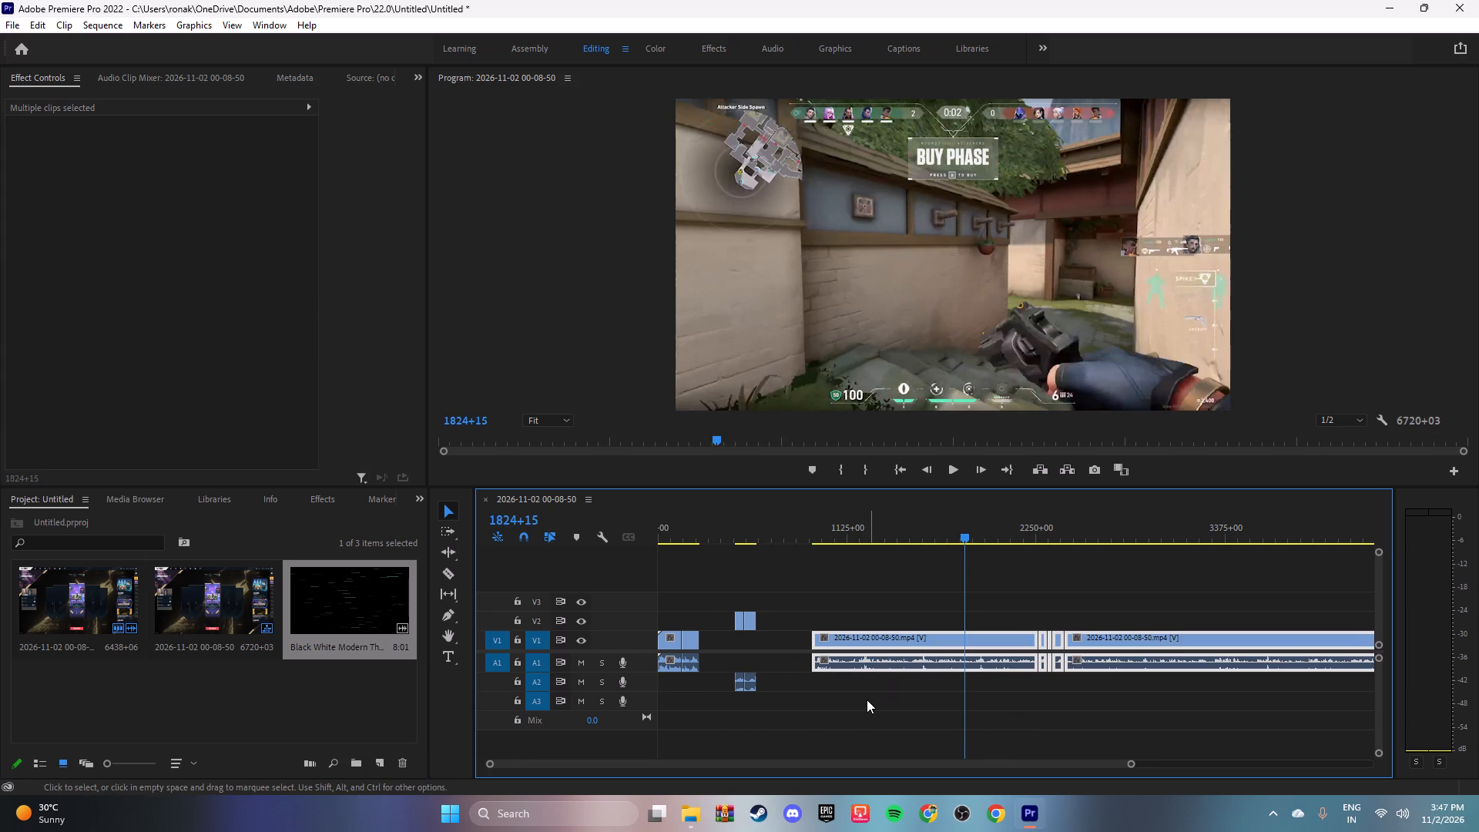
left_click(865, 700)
Copy both highlight clips on V2 together with their A2 audio.
left_click_drag(763, 720, 731, 610)
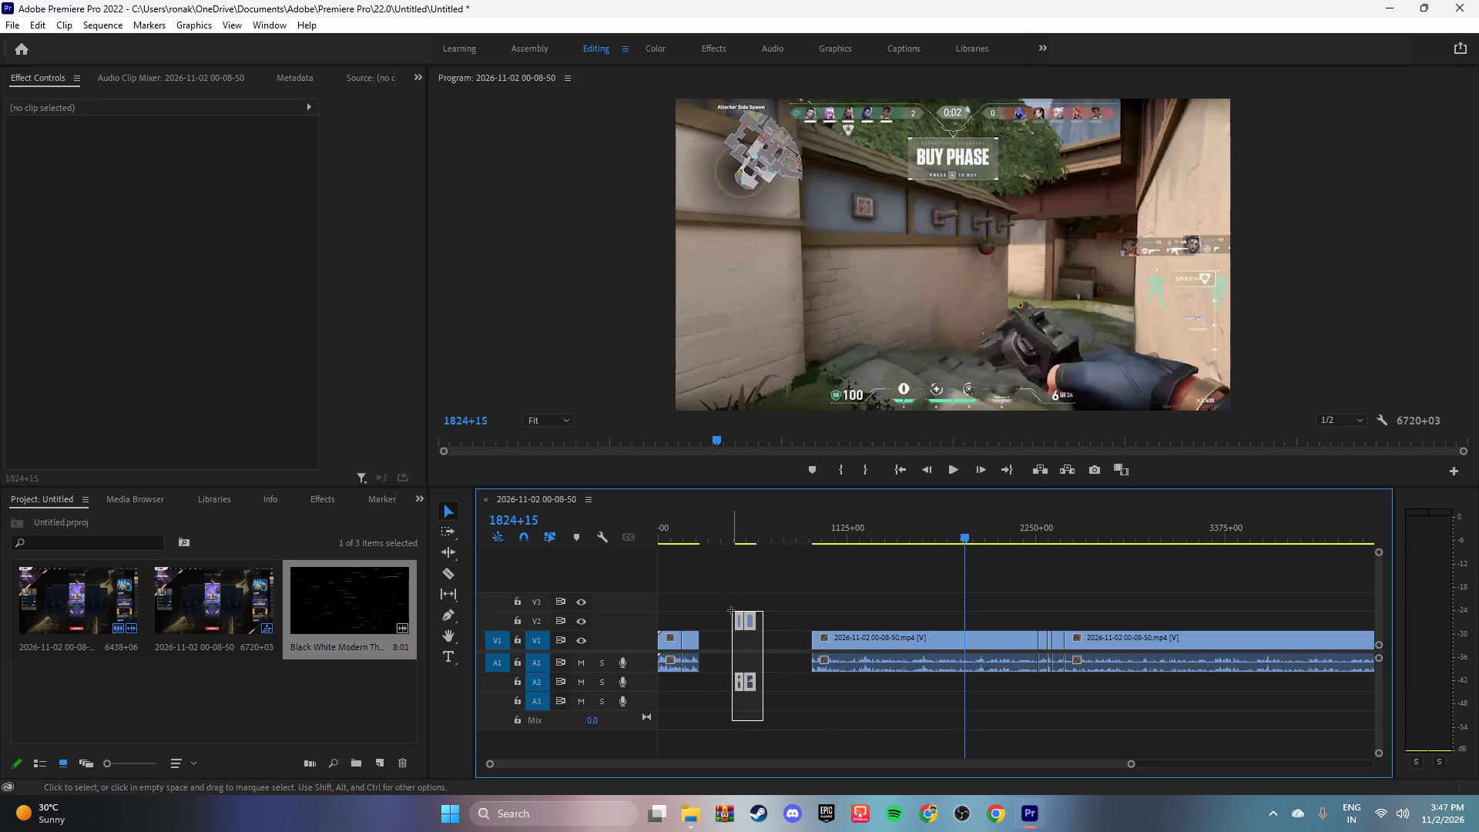
left_click_drag(731, 610, 729, 606)
right_click(745, 620)
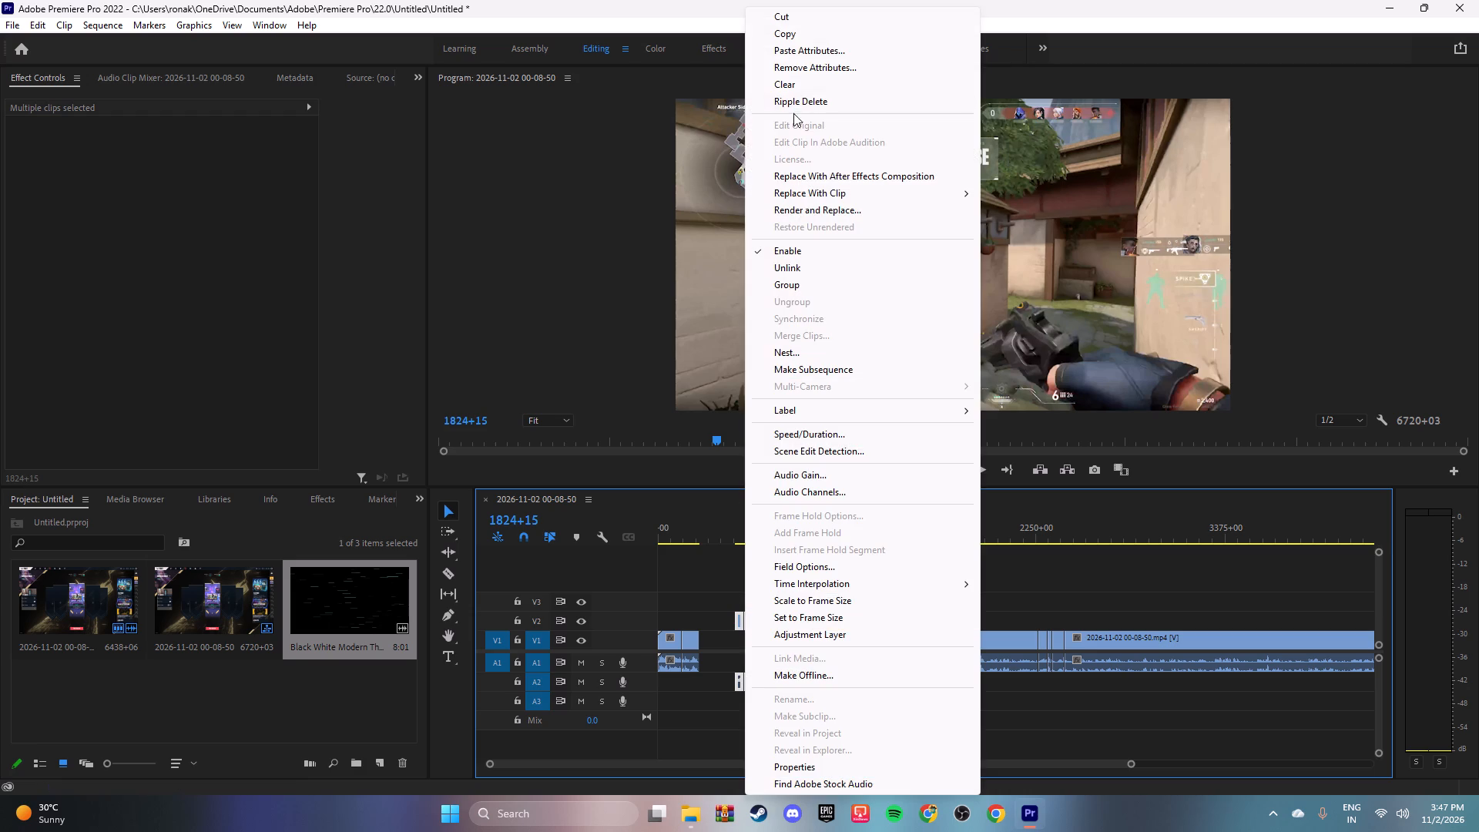
left_click(803, 34)
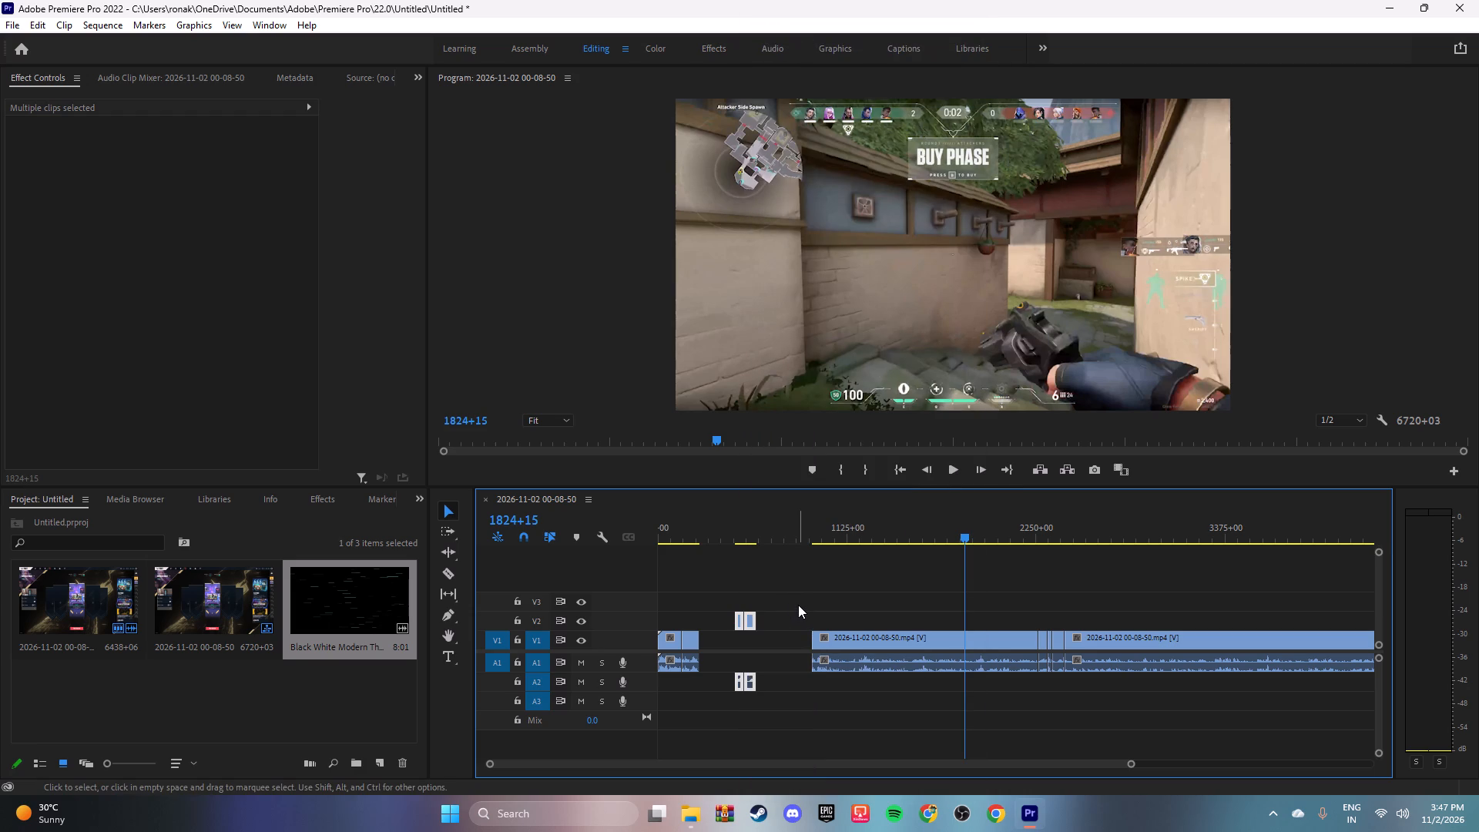
Undo the recent highlight moves, pastes and splits until the recording is uncut again at 1653+03.
key("ctrl+z")
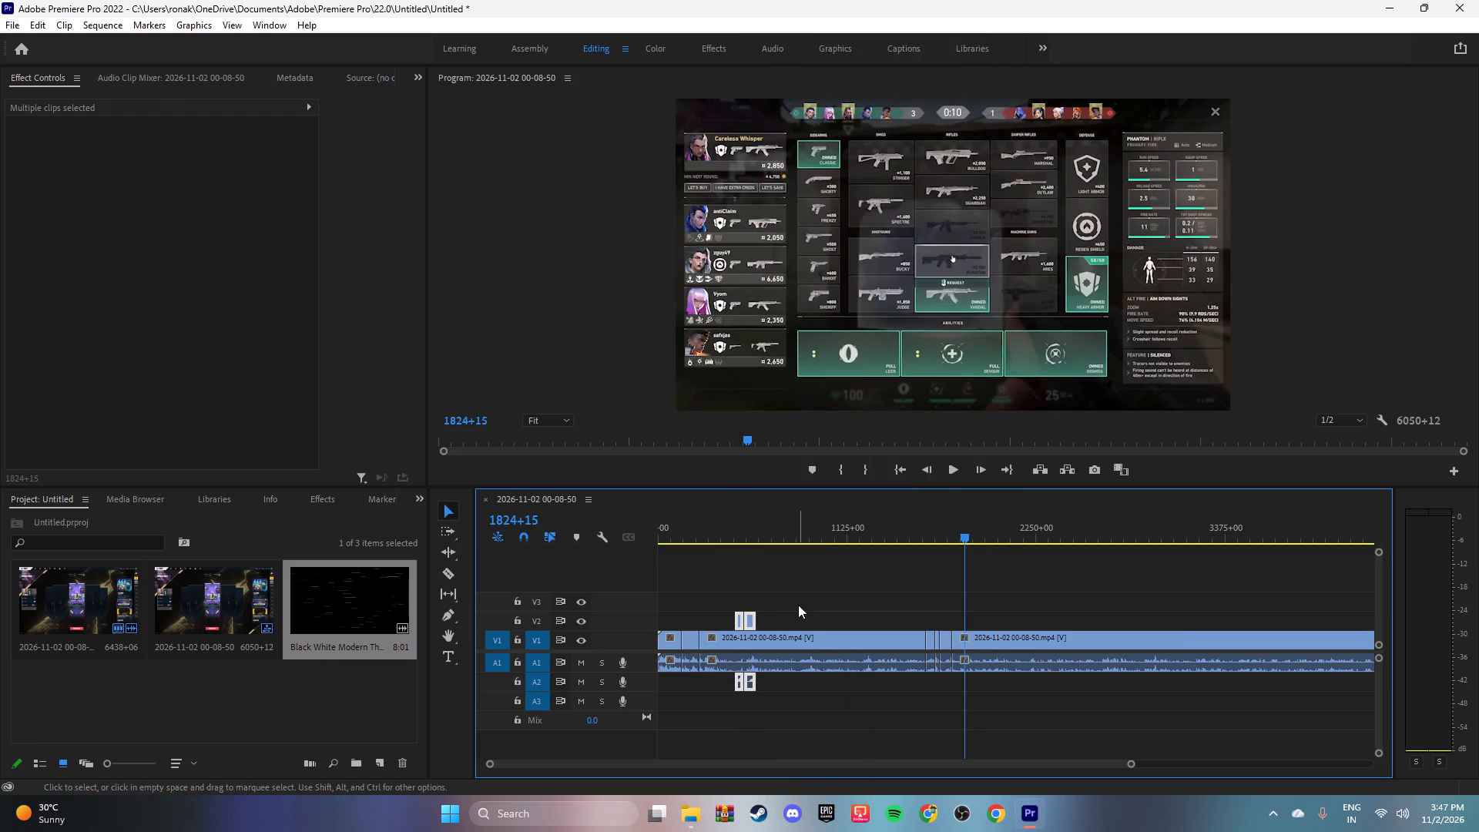
key("ctrl+z")
key("ctrl+z")
key("ctrl+z")
key("ctrl+z")
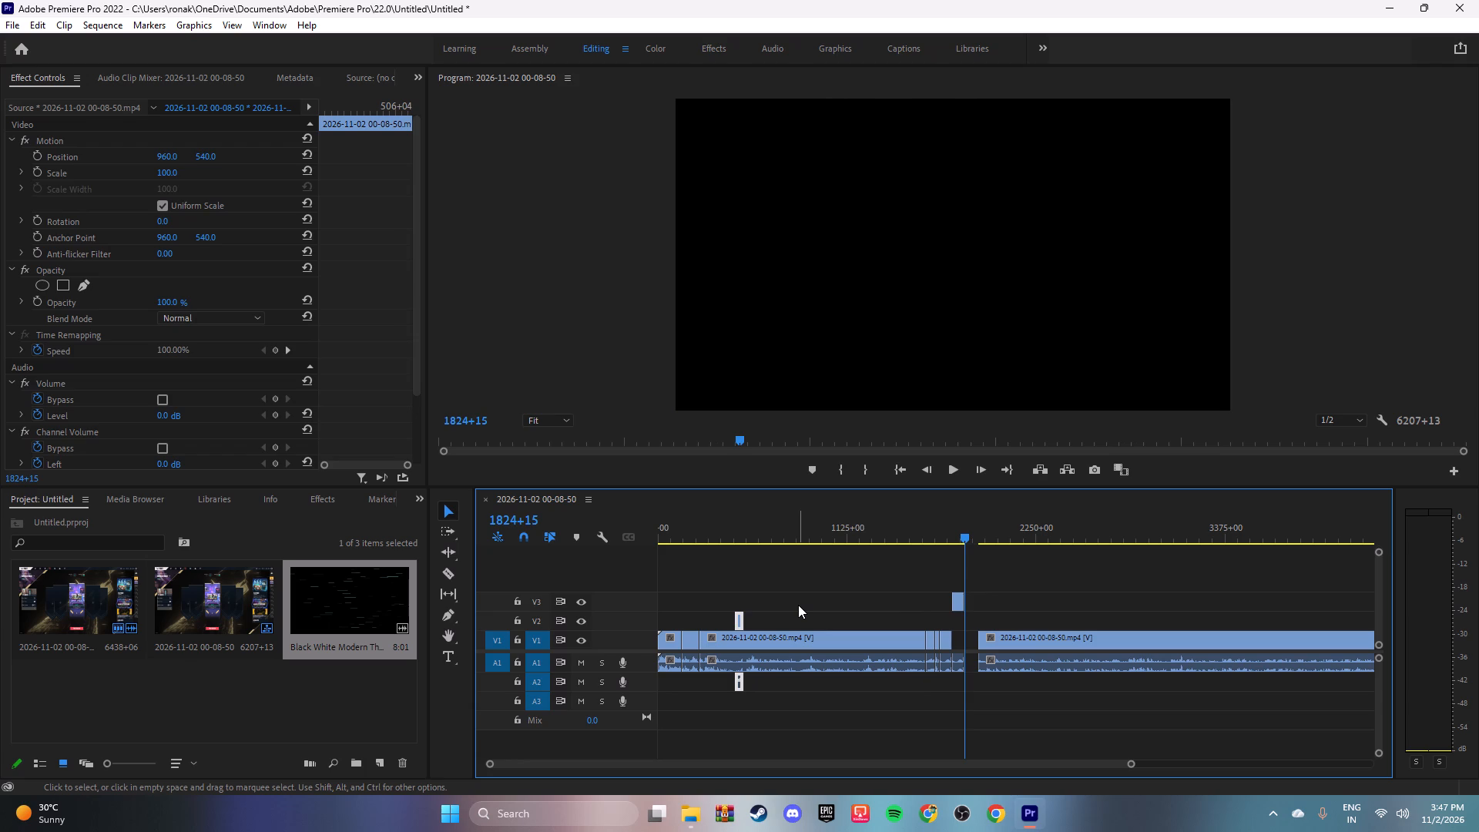
key("ctrl+z")
key("ctrl+z")
key("ctrl+z")
key("ctrl+z")
key("ctrl+z")
key("ctrl+z")
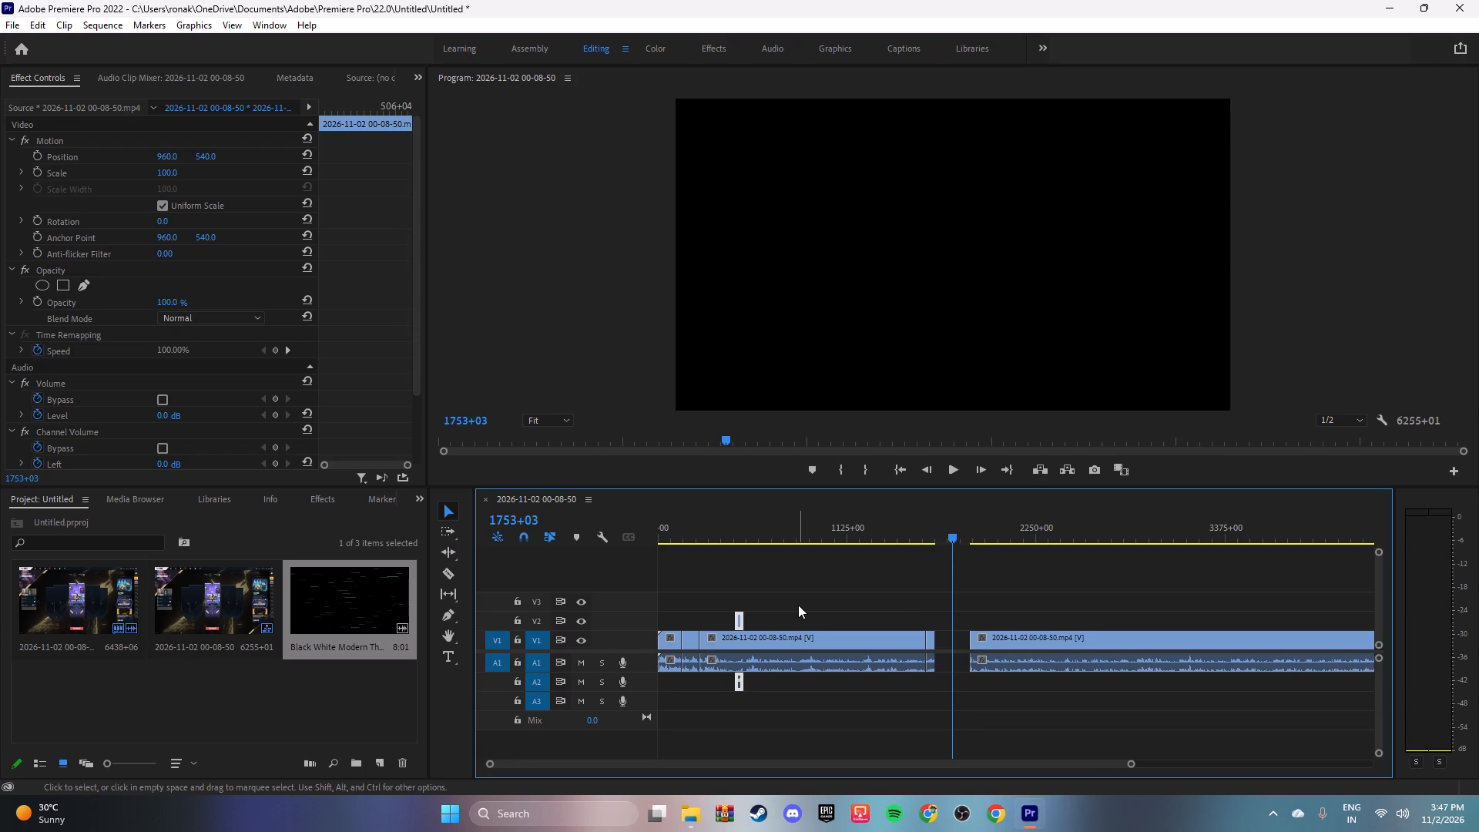
key("ctrl+z")
key("ctrl+z")
key("ctrl+z")
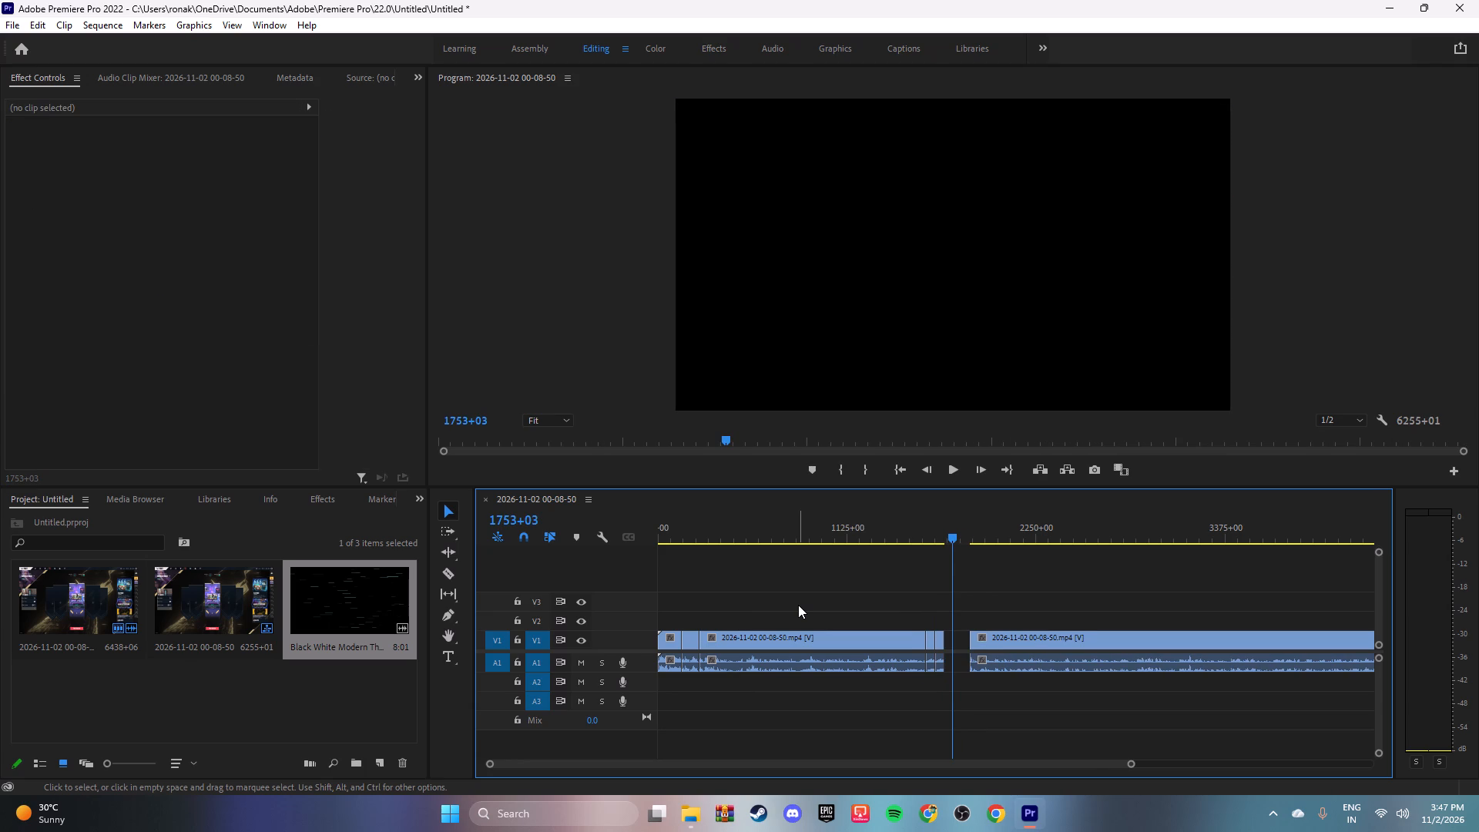
key("ctrl+z")
key("ctrl+z")
key("ctrl+z")
key("ctrl+z")
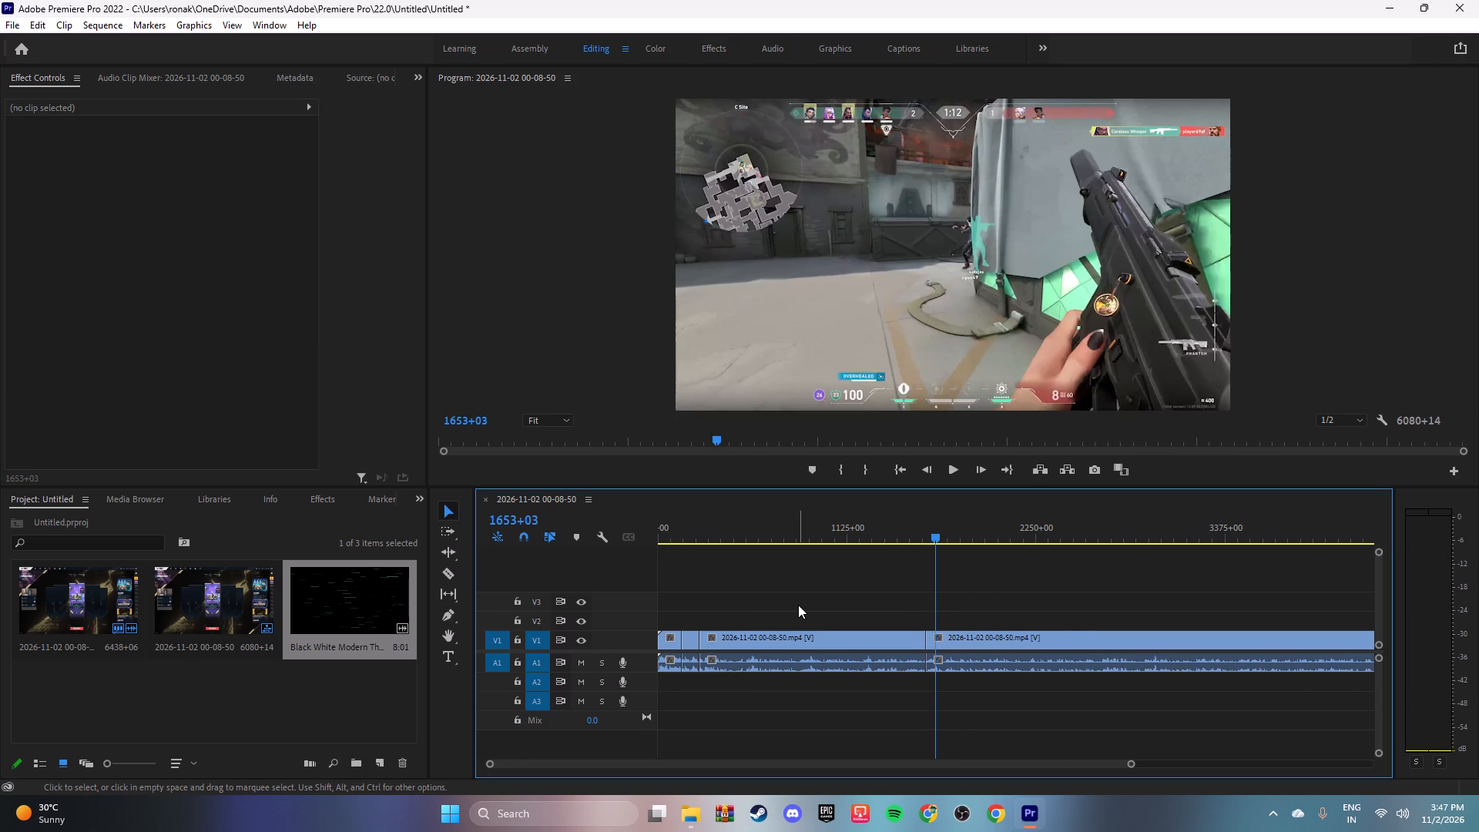
key("ctrl+z")
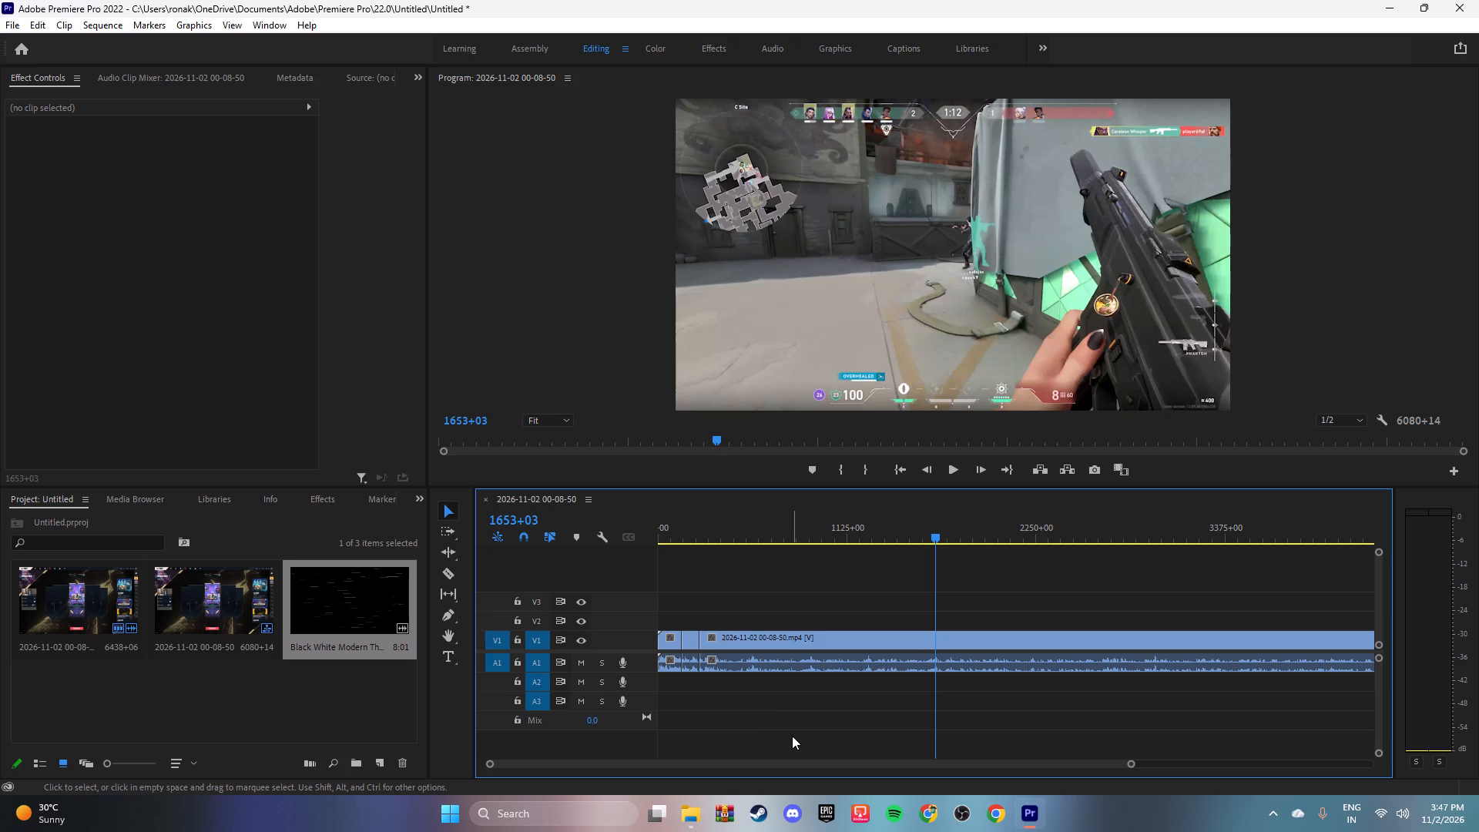
Shift all V1 and A1 clips later and paste the two copied highlights at the start of the sequence.
left_click(792, 736)
left_click_drag(789, 733, 652, 633)
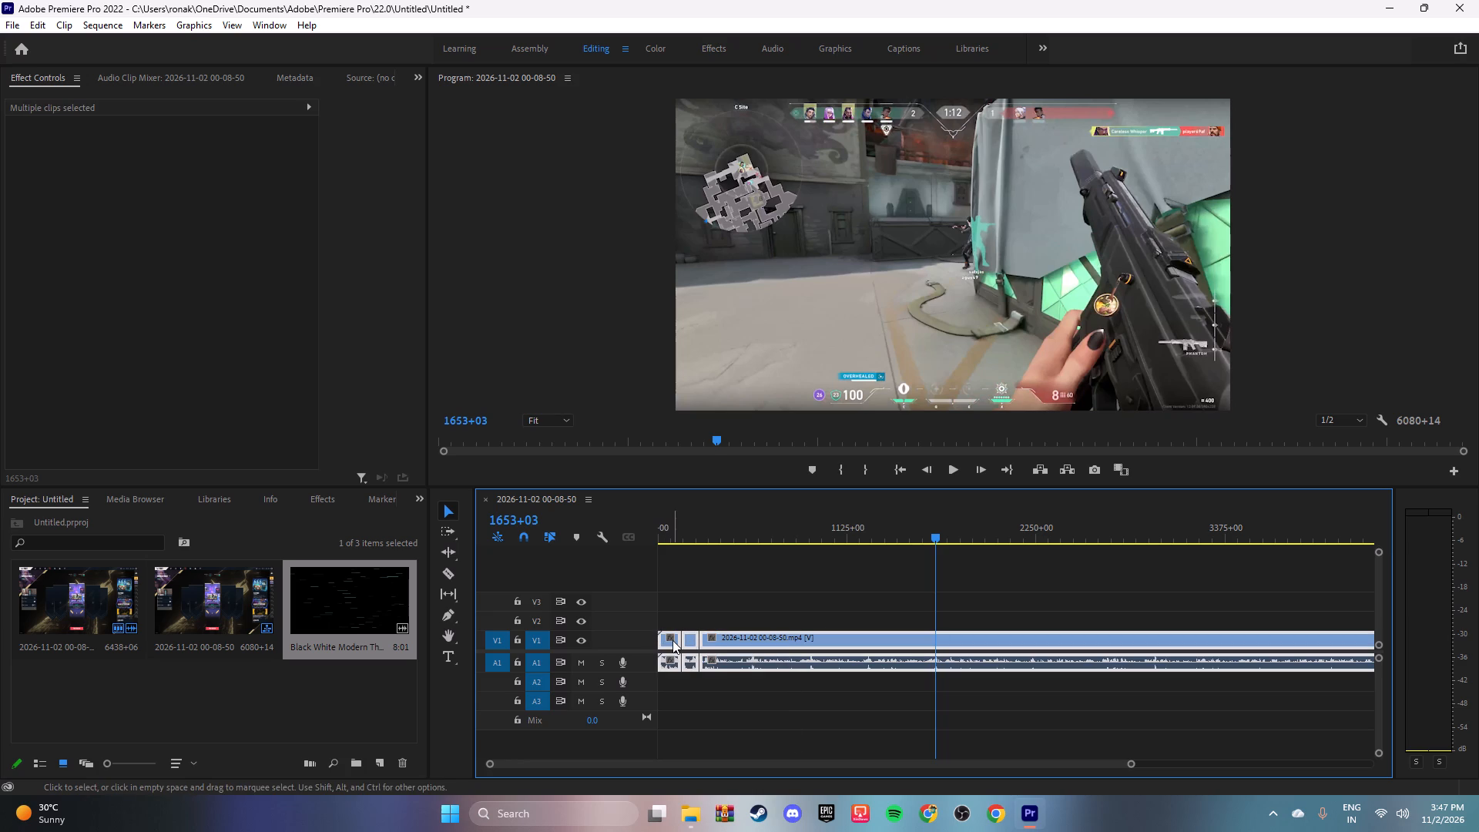
left_click_drag(672, 640, 893, 649)
left_click_drag(934, 536, 583, 541)
key("ctrl+v")
left_click(747, 726)
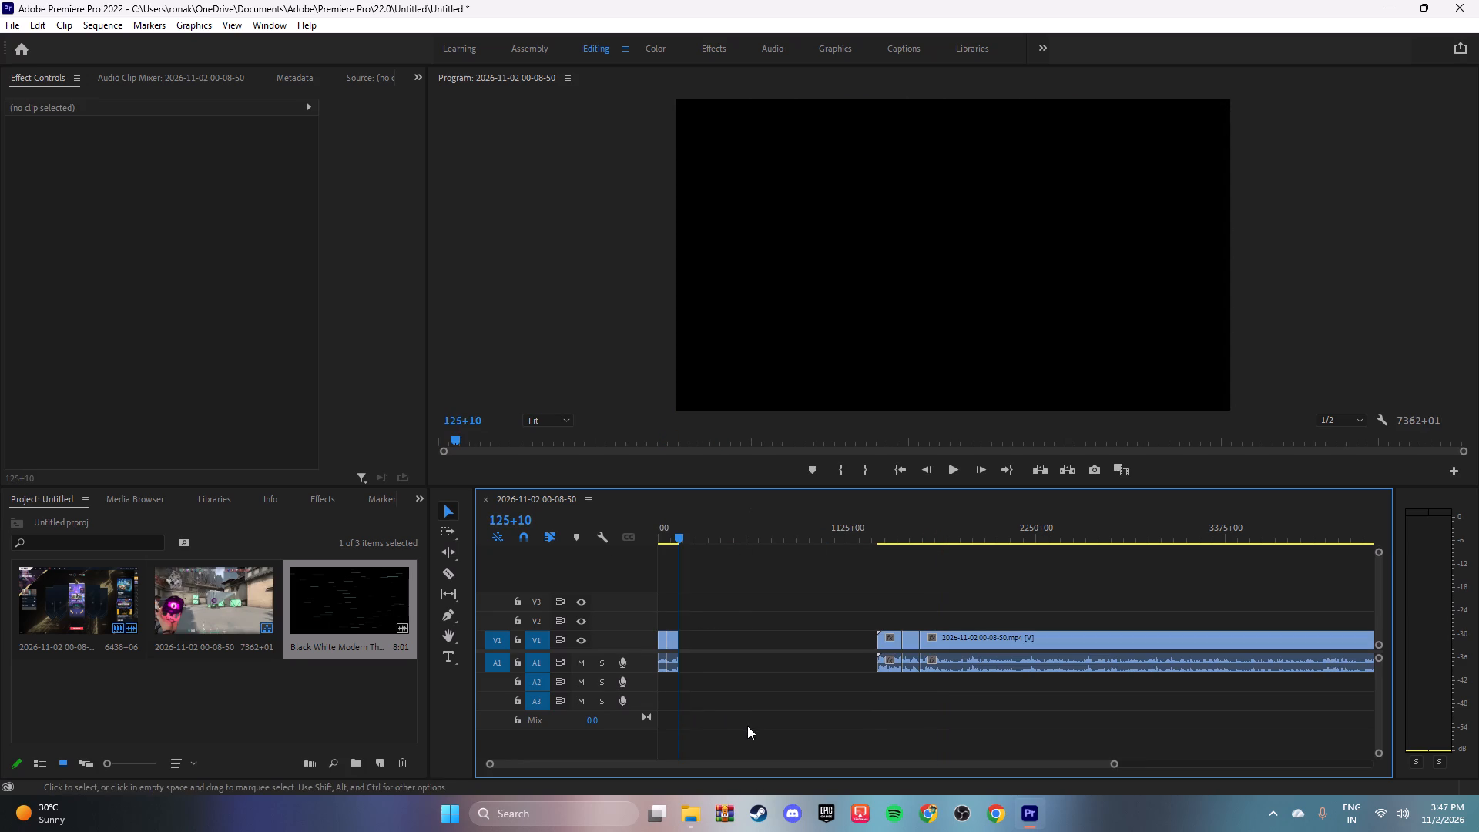
Close the gap by moving all the remaining footage back against the pasted highlights at 125+10.
left_click(963, 719)
left_click_drag(973, 721, 931, 676)
left_click_drag(931, 676, 870, 634)
left_click_drag(970, 642, 801, 638)
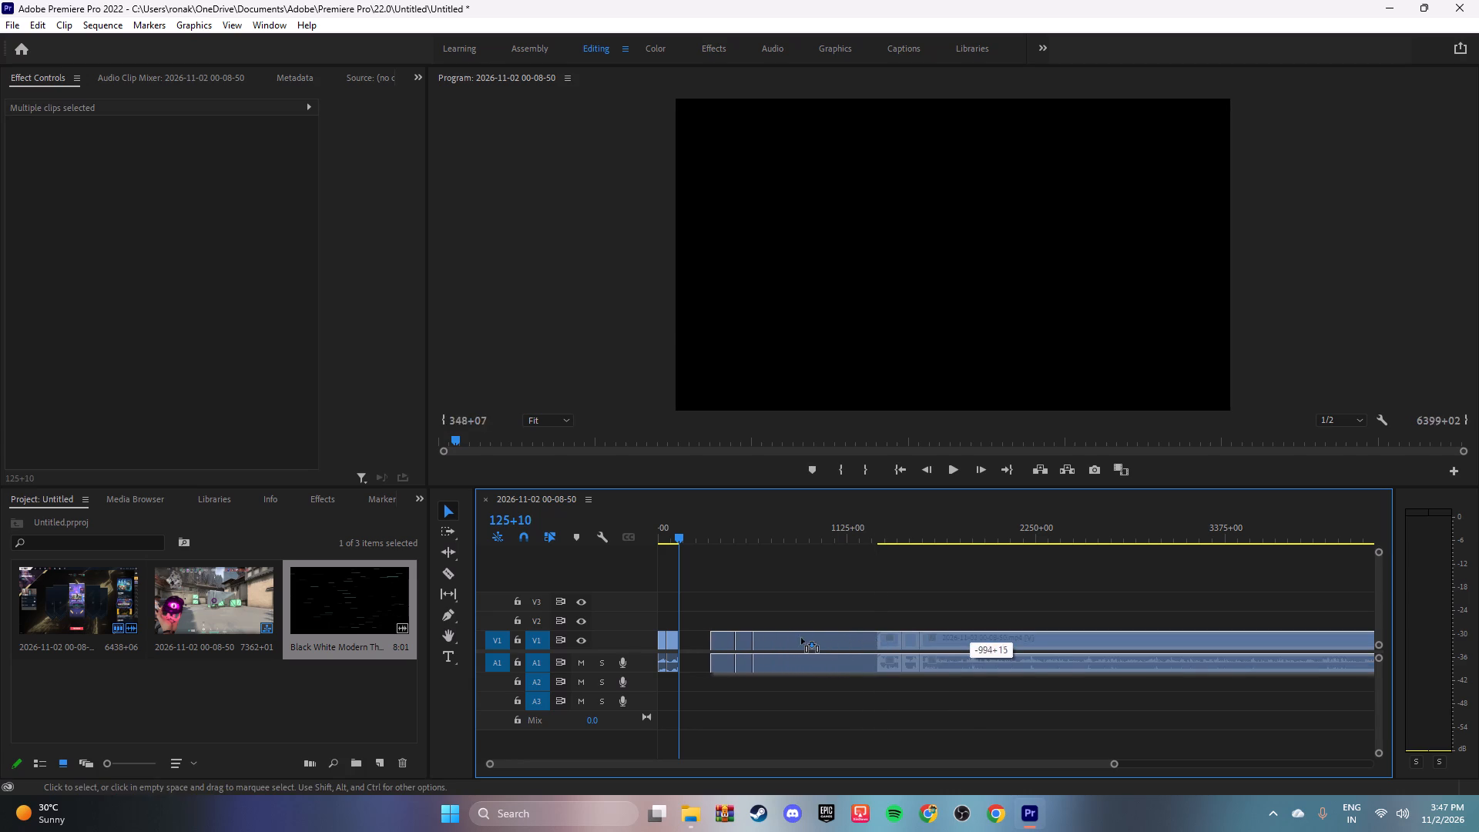
left_click_drag(801, 638, 776, 639)
Play the pasted highlights at the start of the sequence from 36+11.
left_click_drag(674, 532, 666, 533)
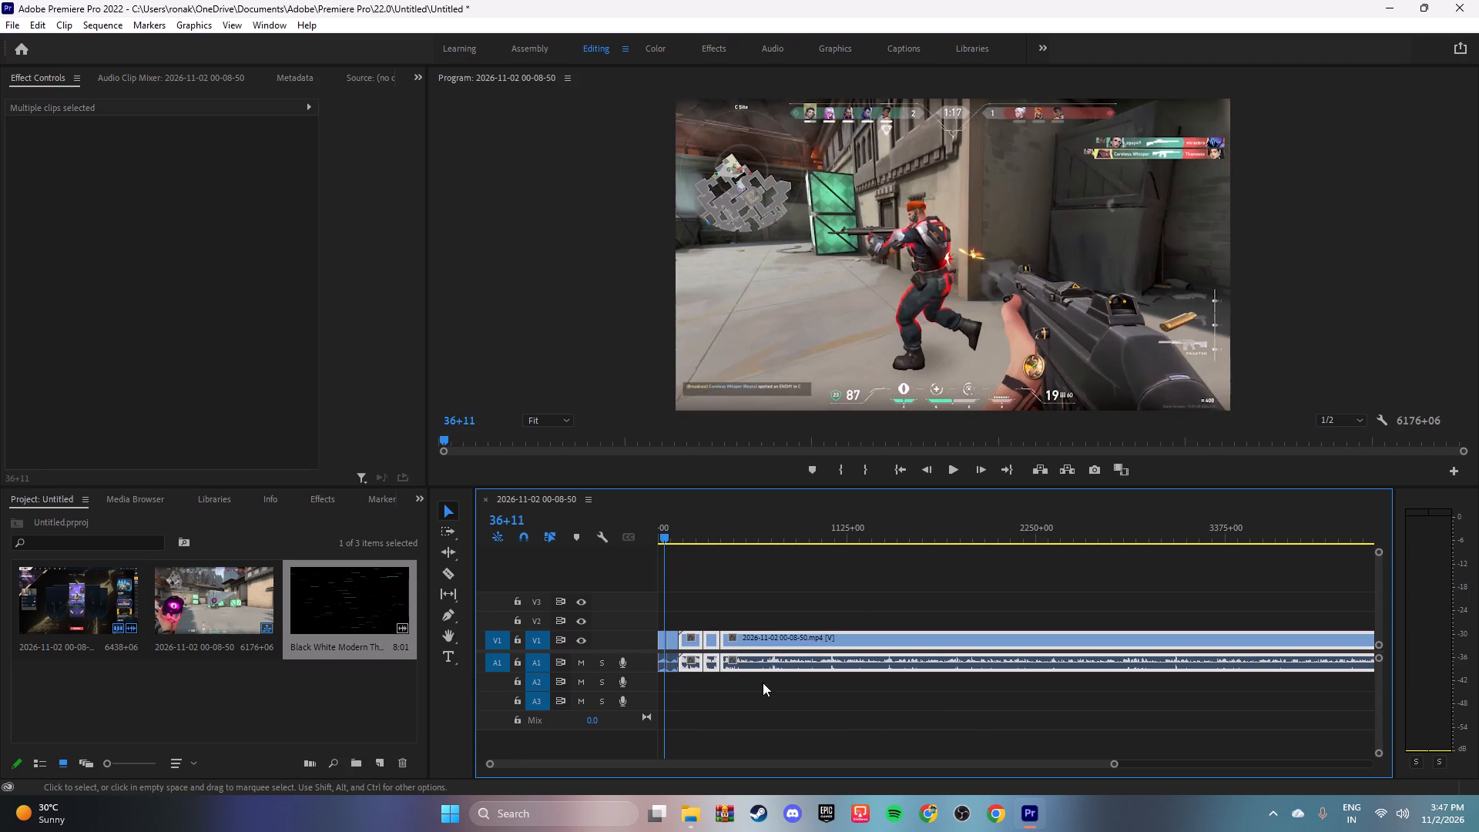
left_click_drag(818, 742, 688, 636)
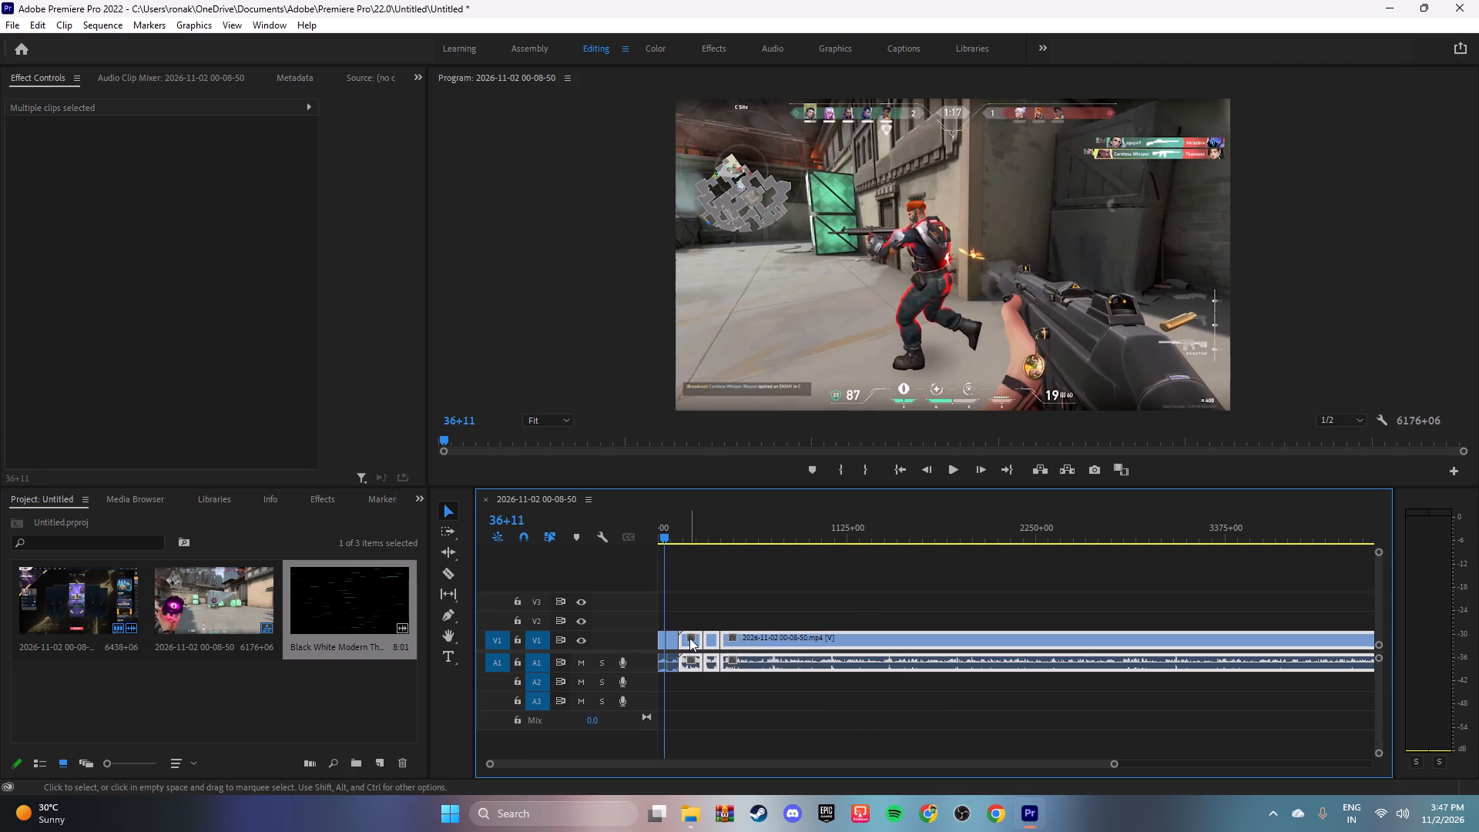
left_click(689, 638)
key("space")
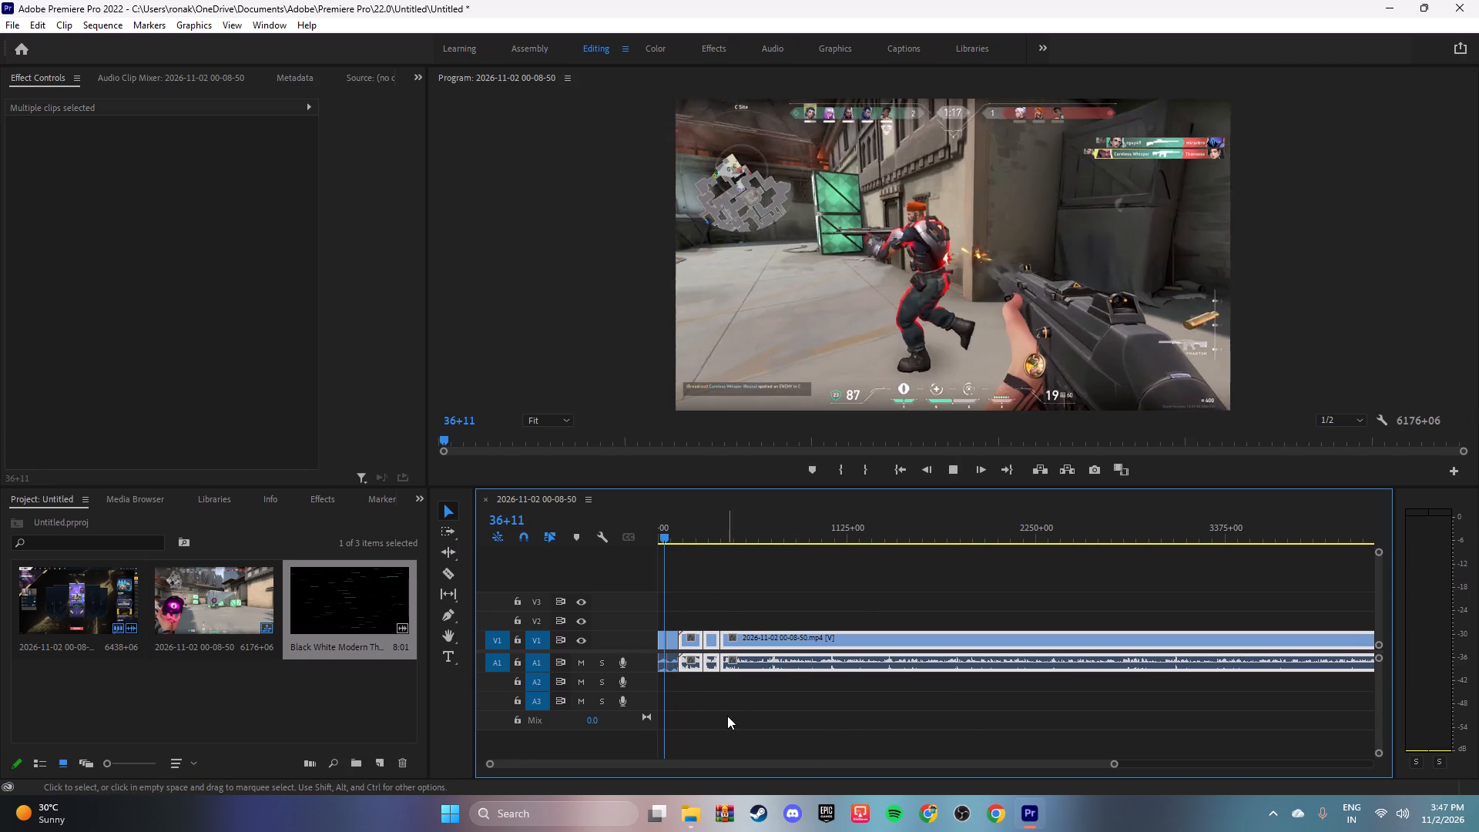
left_click_drag(1114, 764, 1336, 749)
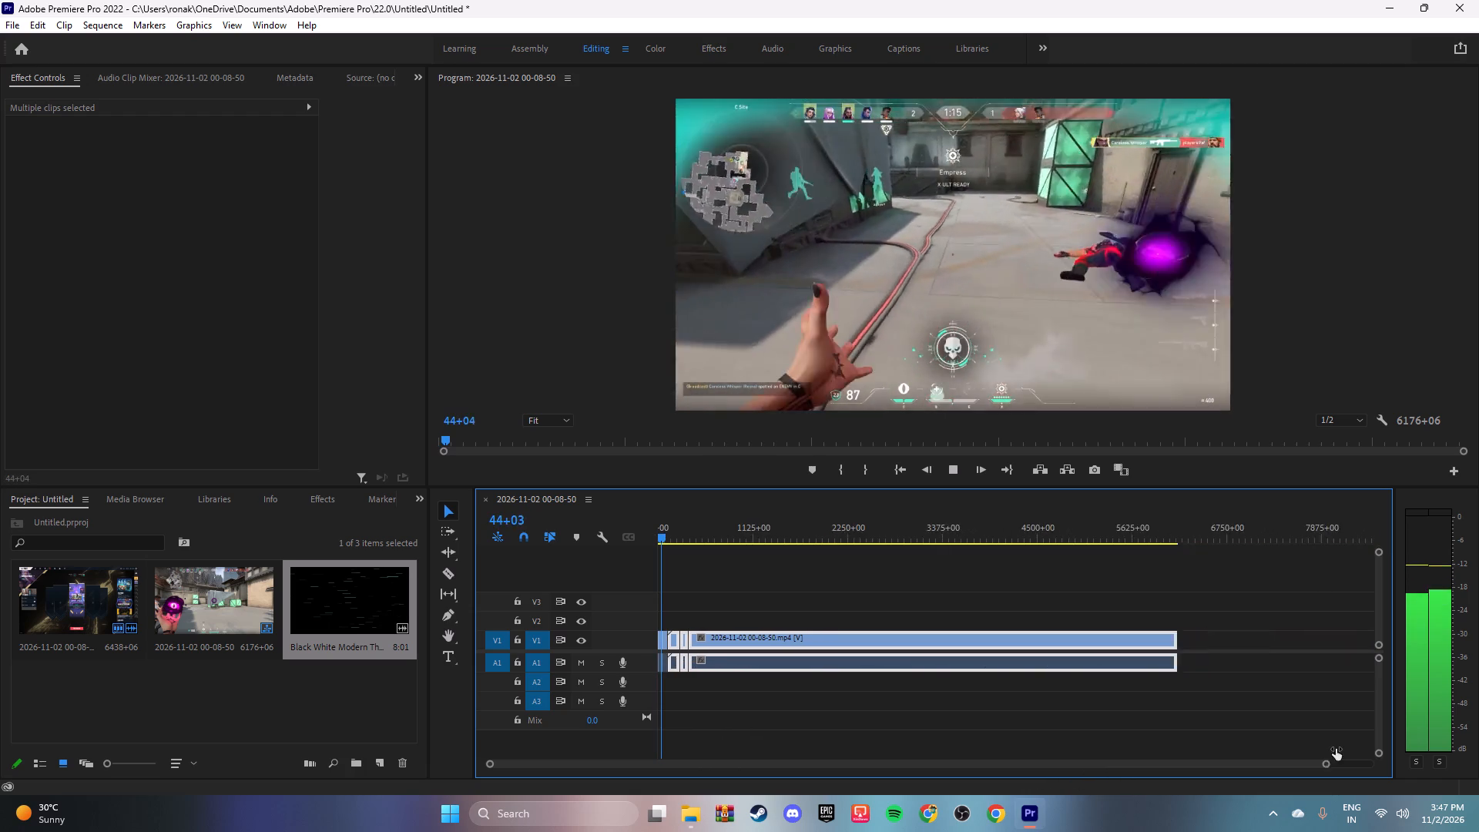
left_click_drag(1336, 749, 1431, 750)
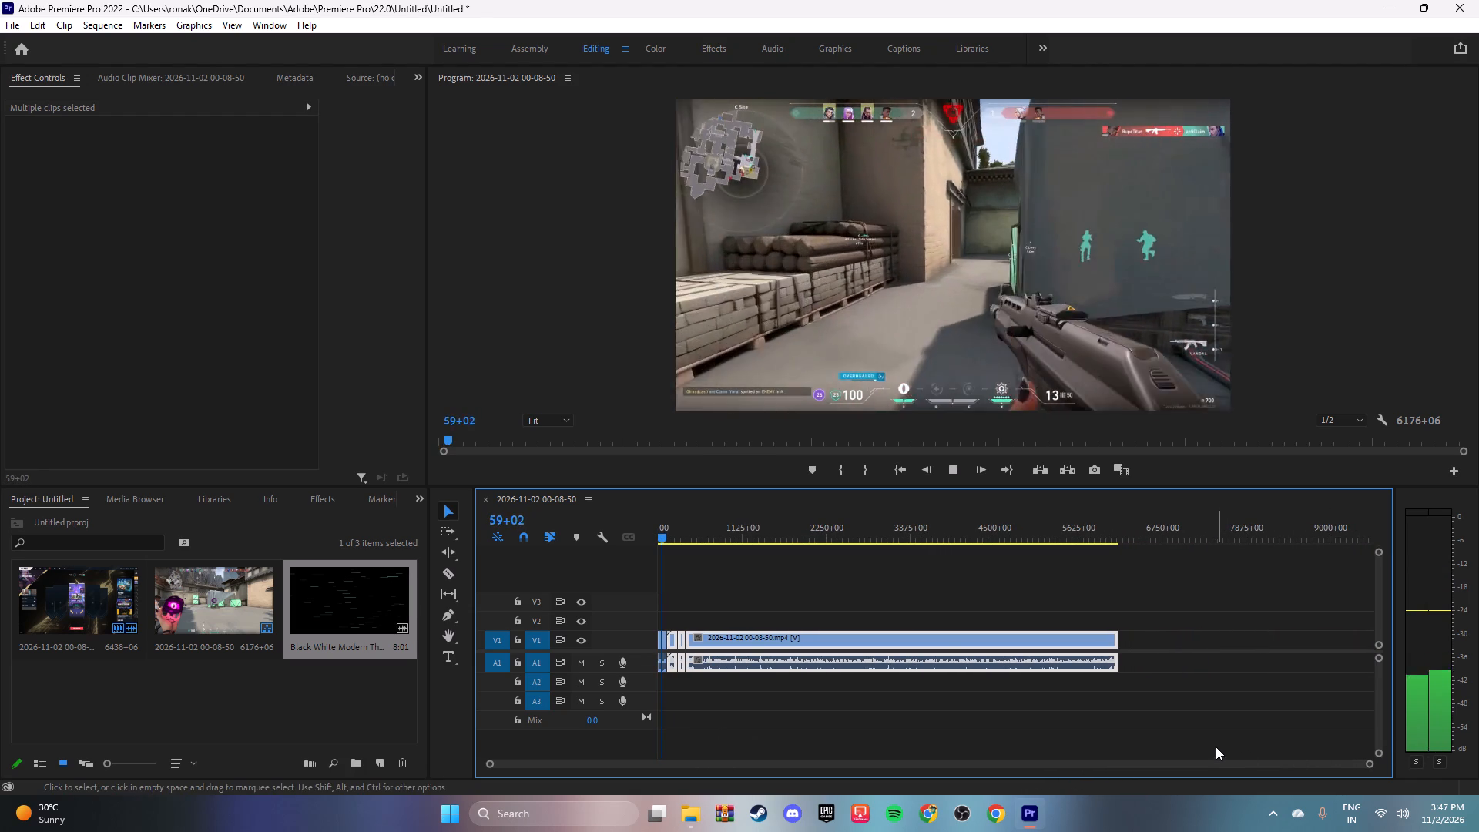
key("space")
Add the Black White Modern ending clip directly after the last gameplay clip at the end of the sequence.
left_click_drag(659, 539, 940, 569)
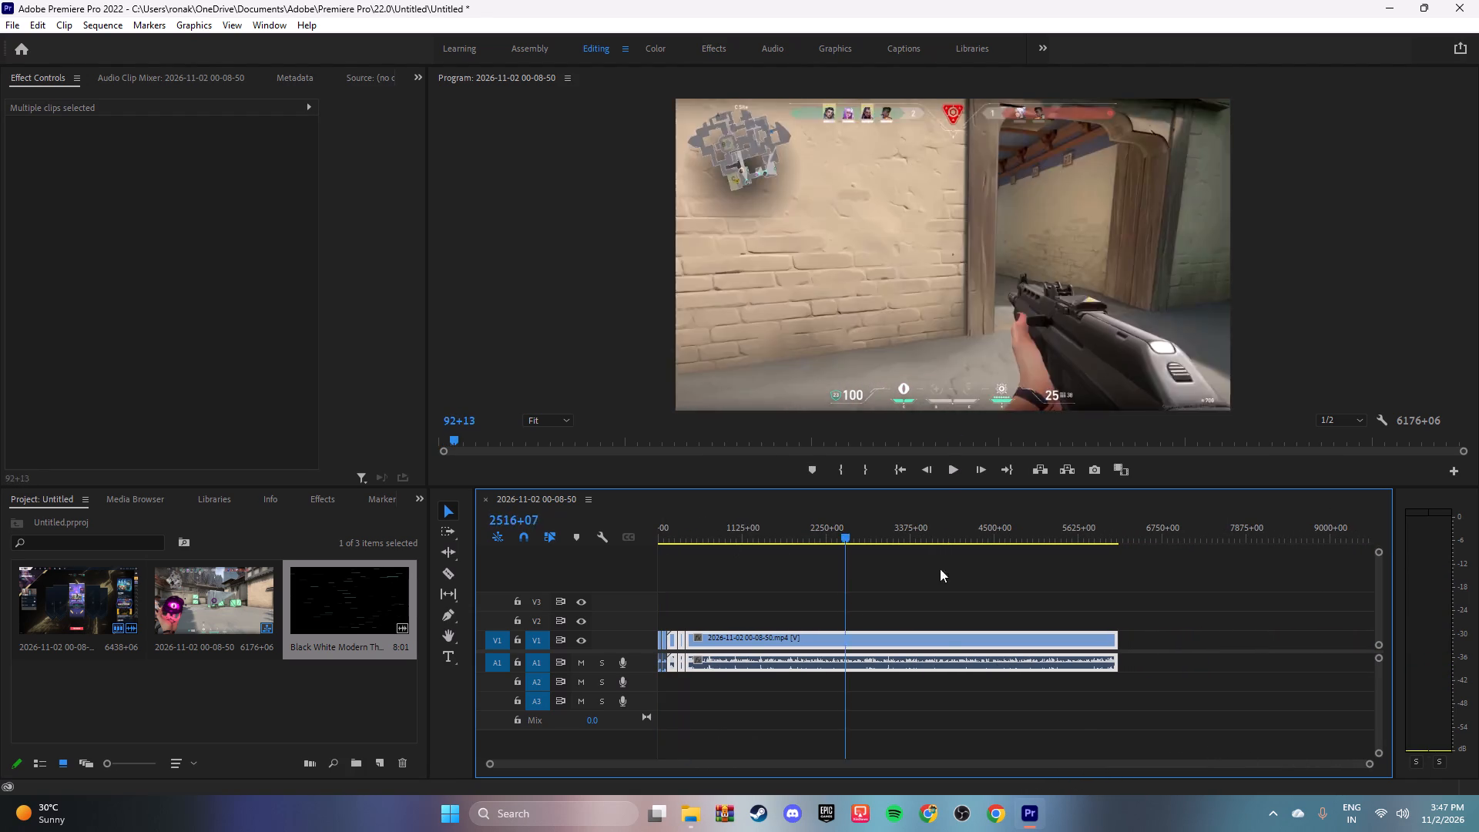
left_click_drag(940, 569, 1478, 590)
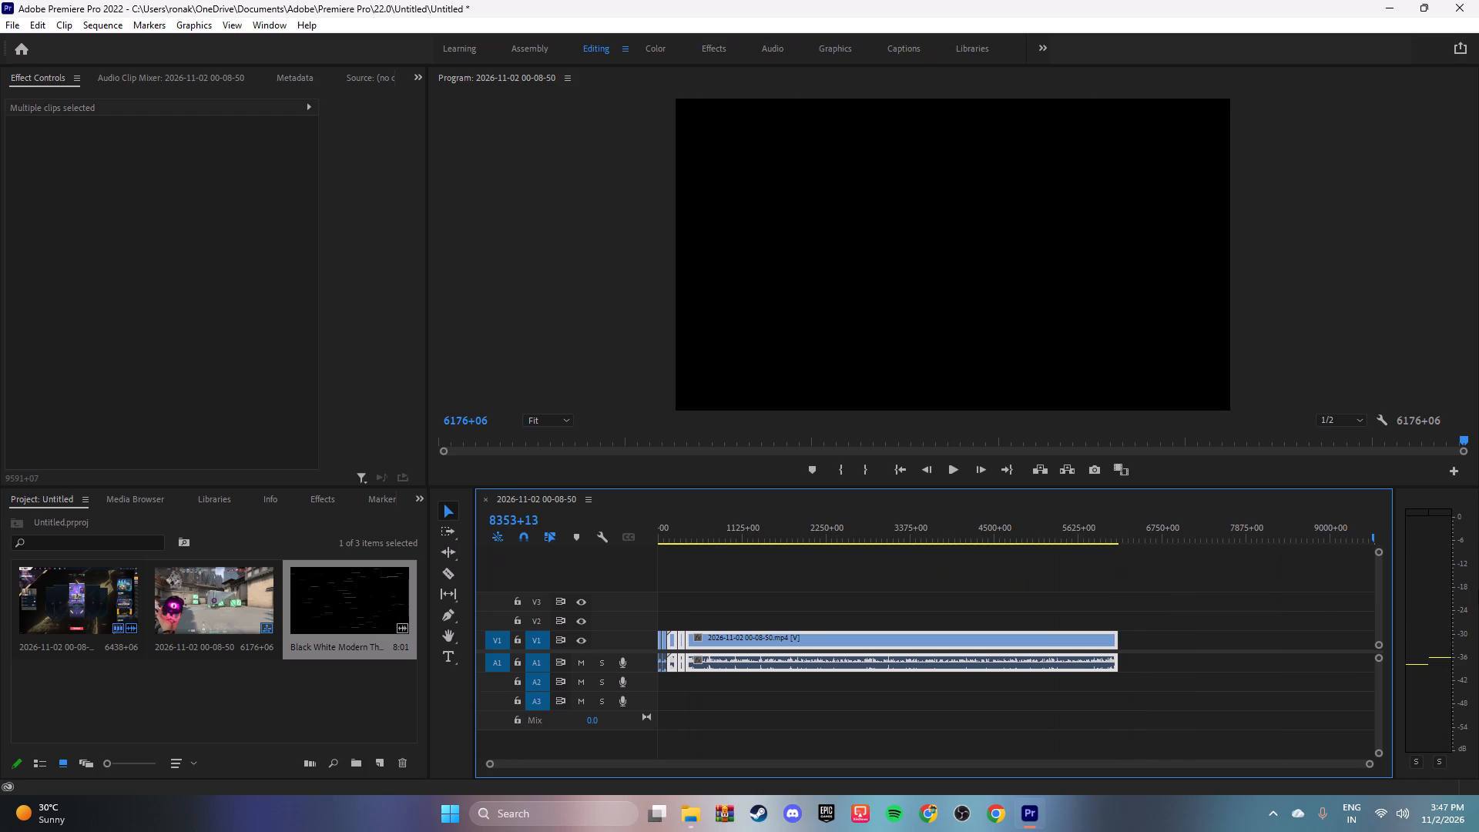
left_click_drag(1478, 590, 1088, 656)
key("space")
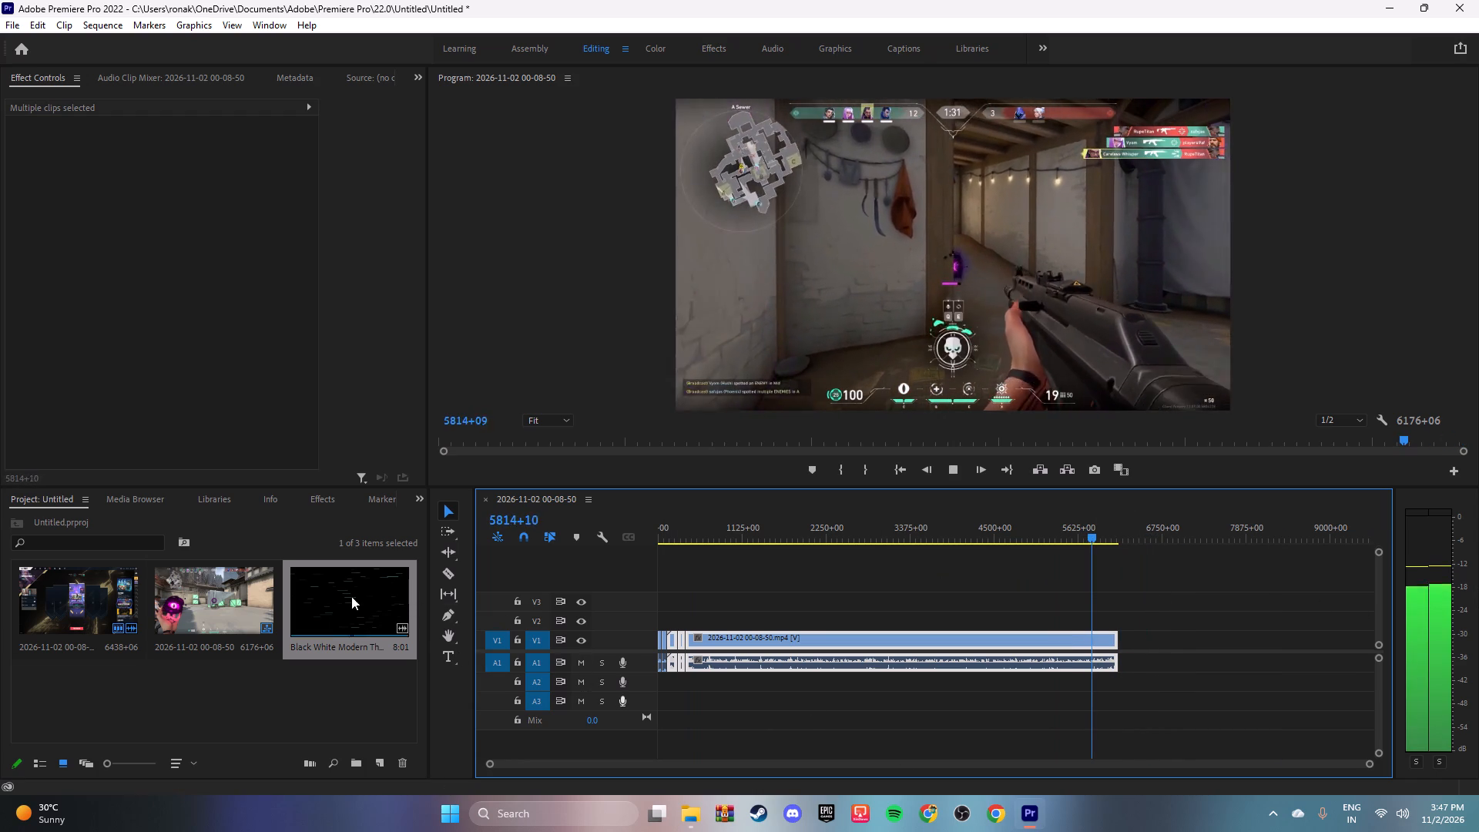
left_click_drag(362, 594, 1145, 686)
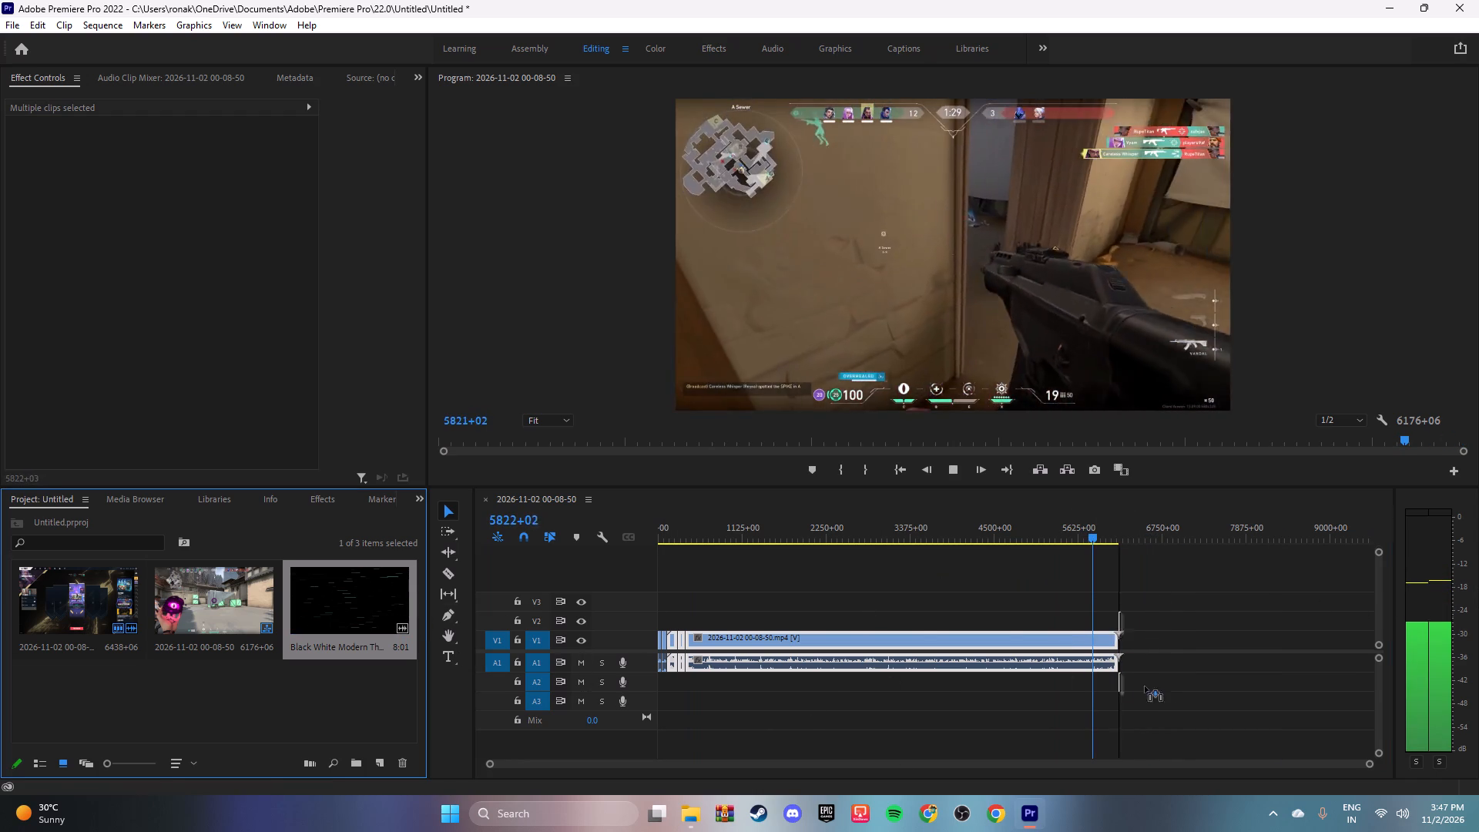
left_click_drag(1145, 686, 1125, 657)
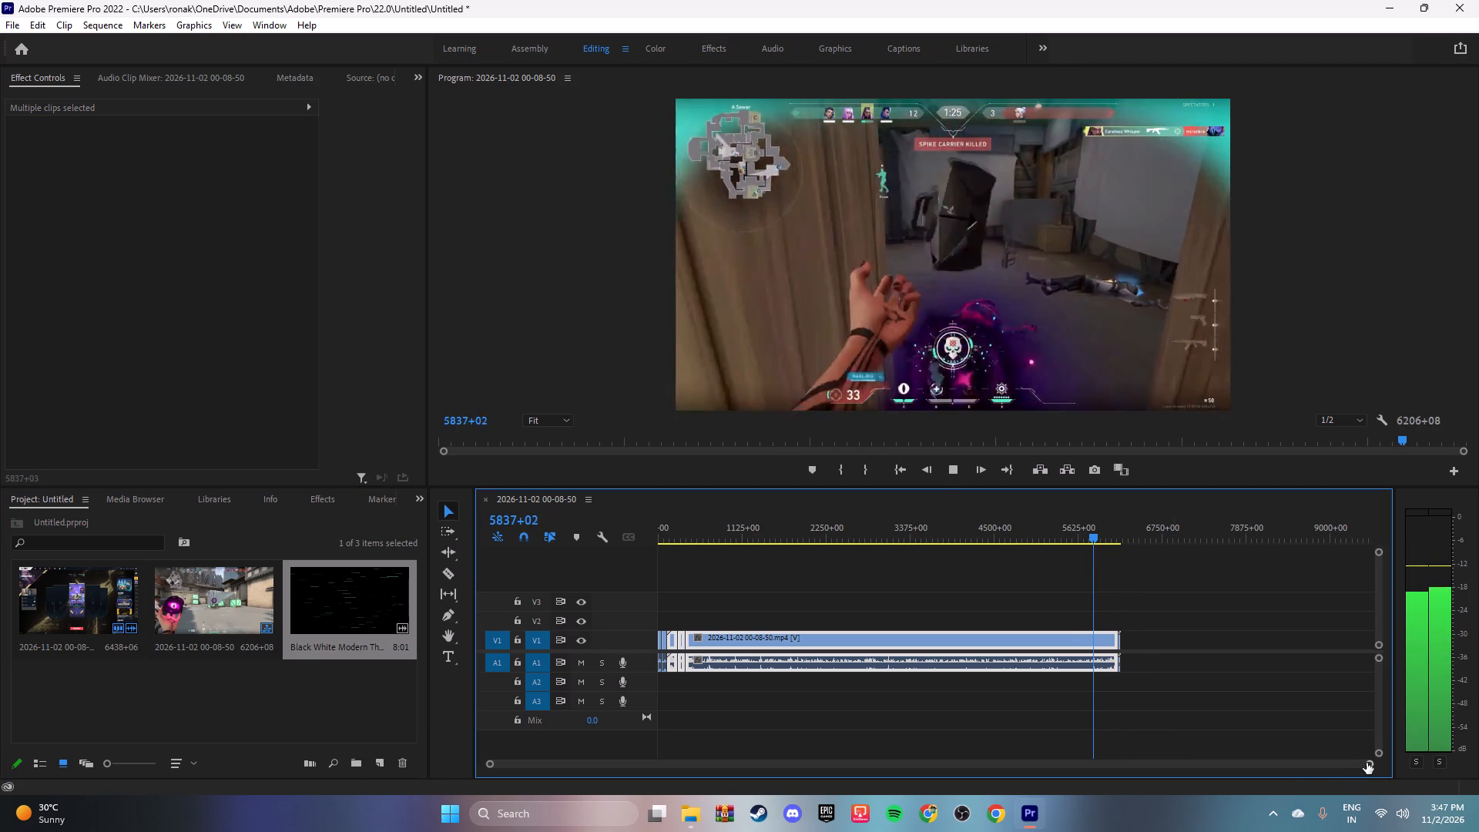
Review the sequence backwards from the ending around 5863+12 to the start, and play the opening of the first pasted highlight.
key("space")
key("space")
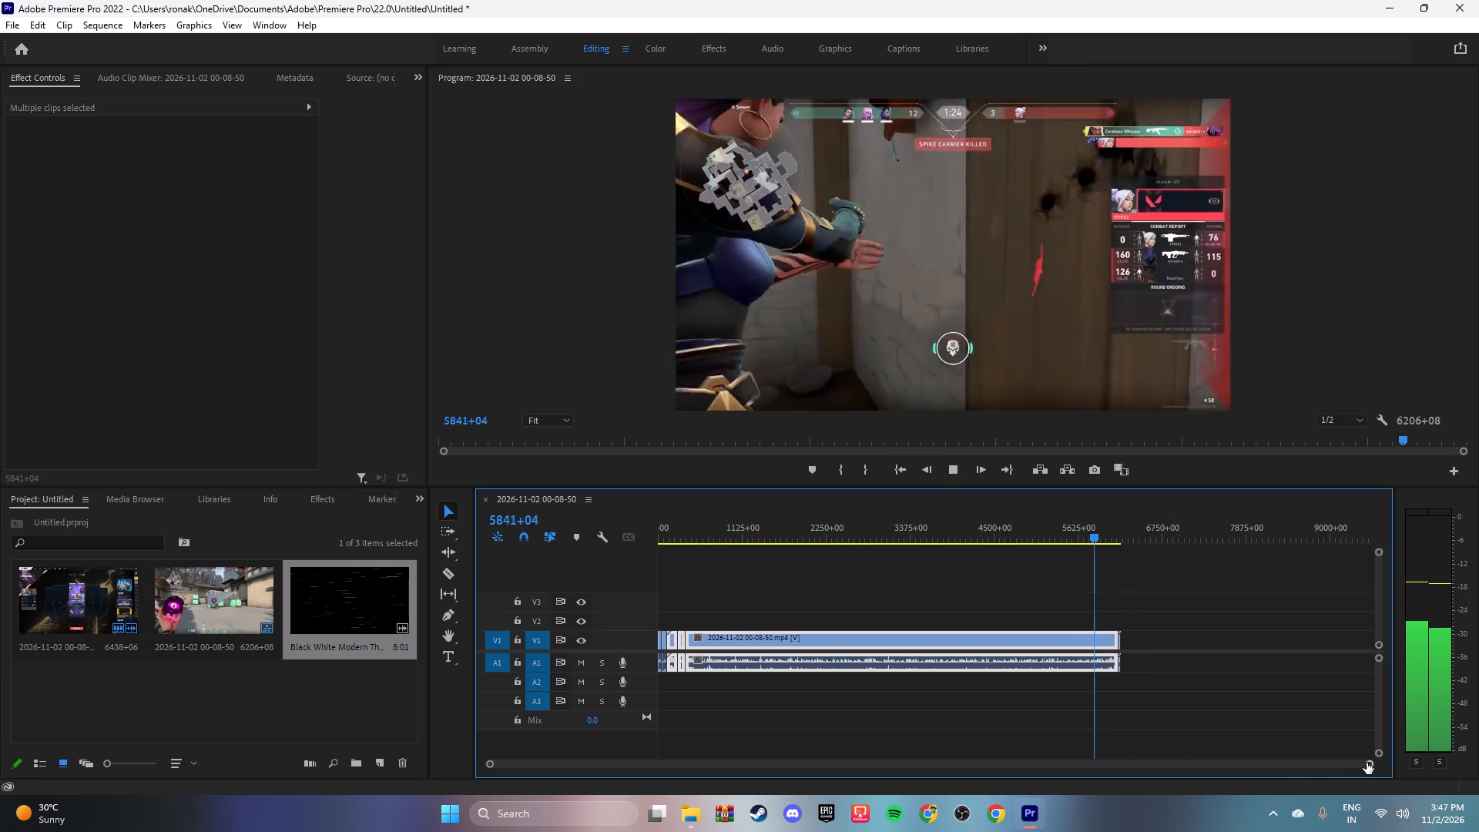
left_click_drag(1370, 764, 1269, 764)
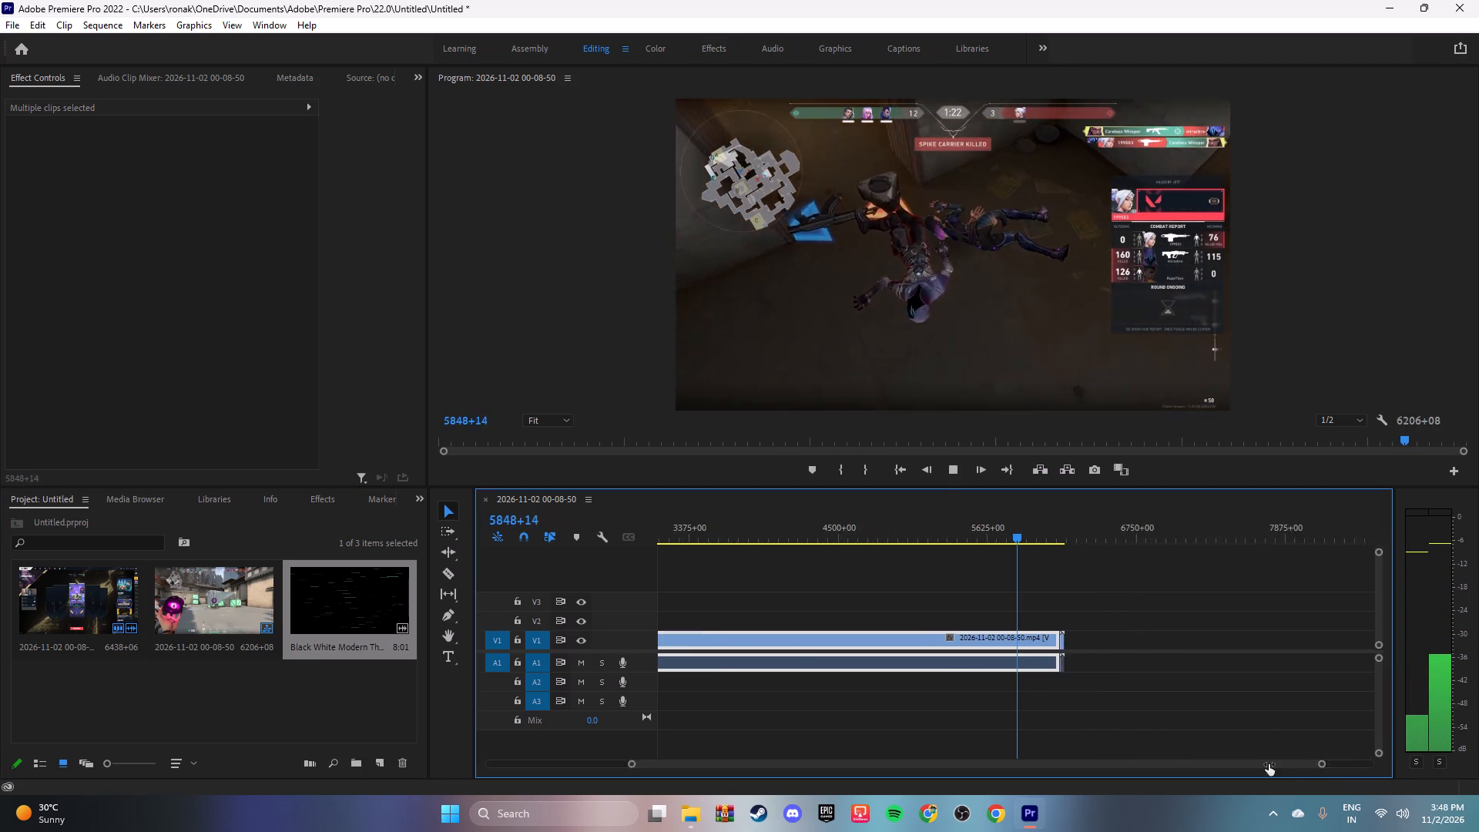
left_click_drag(1269, 764, 1153, 766)
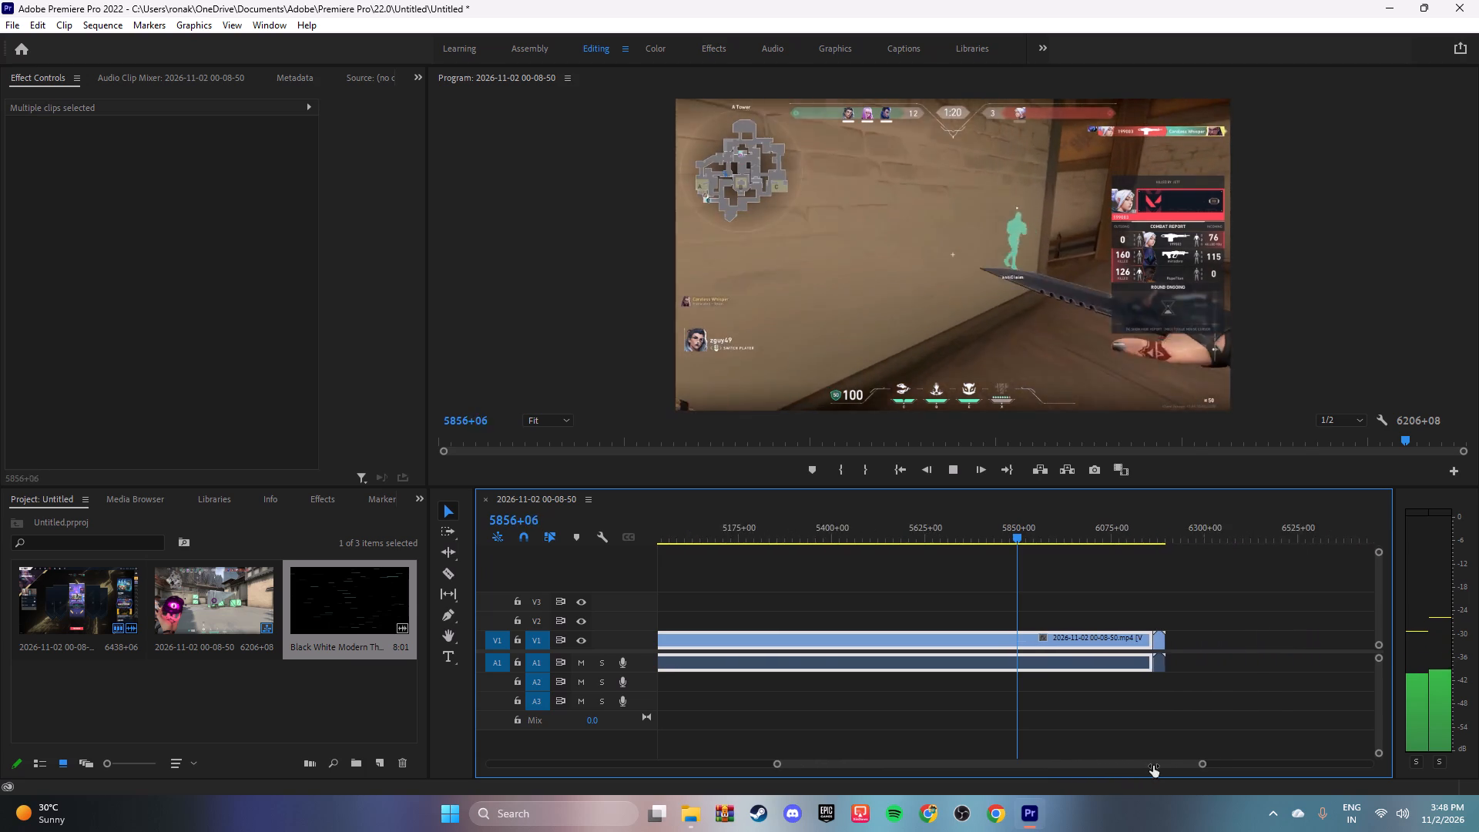
left_click_drag(1153, 766, 1161, 766)
left_click(1002, 761)
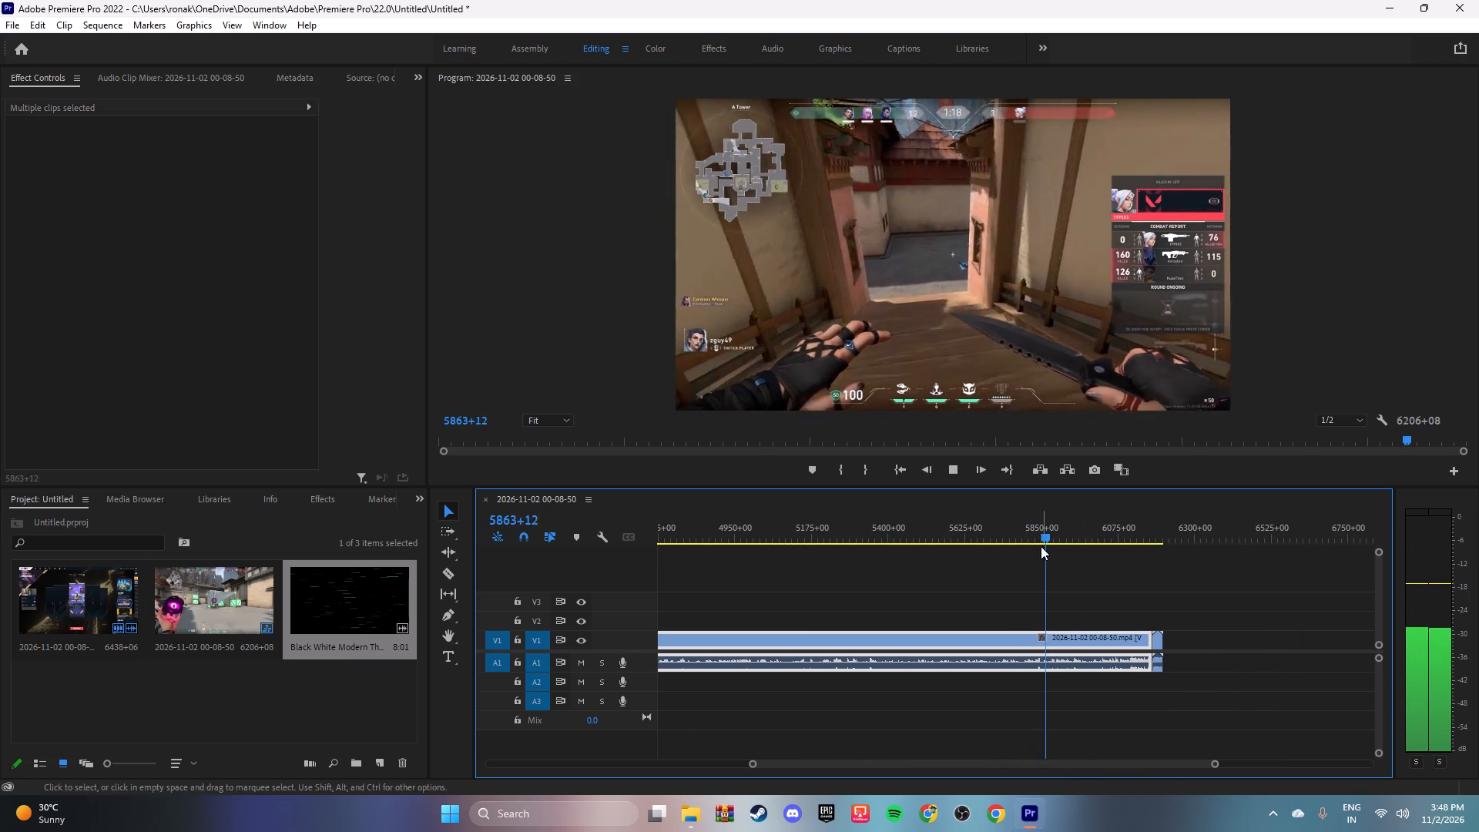
left_click_drag(1045, 538, 729, 538)
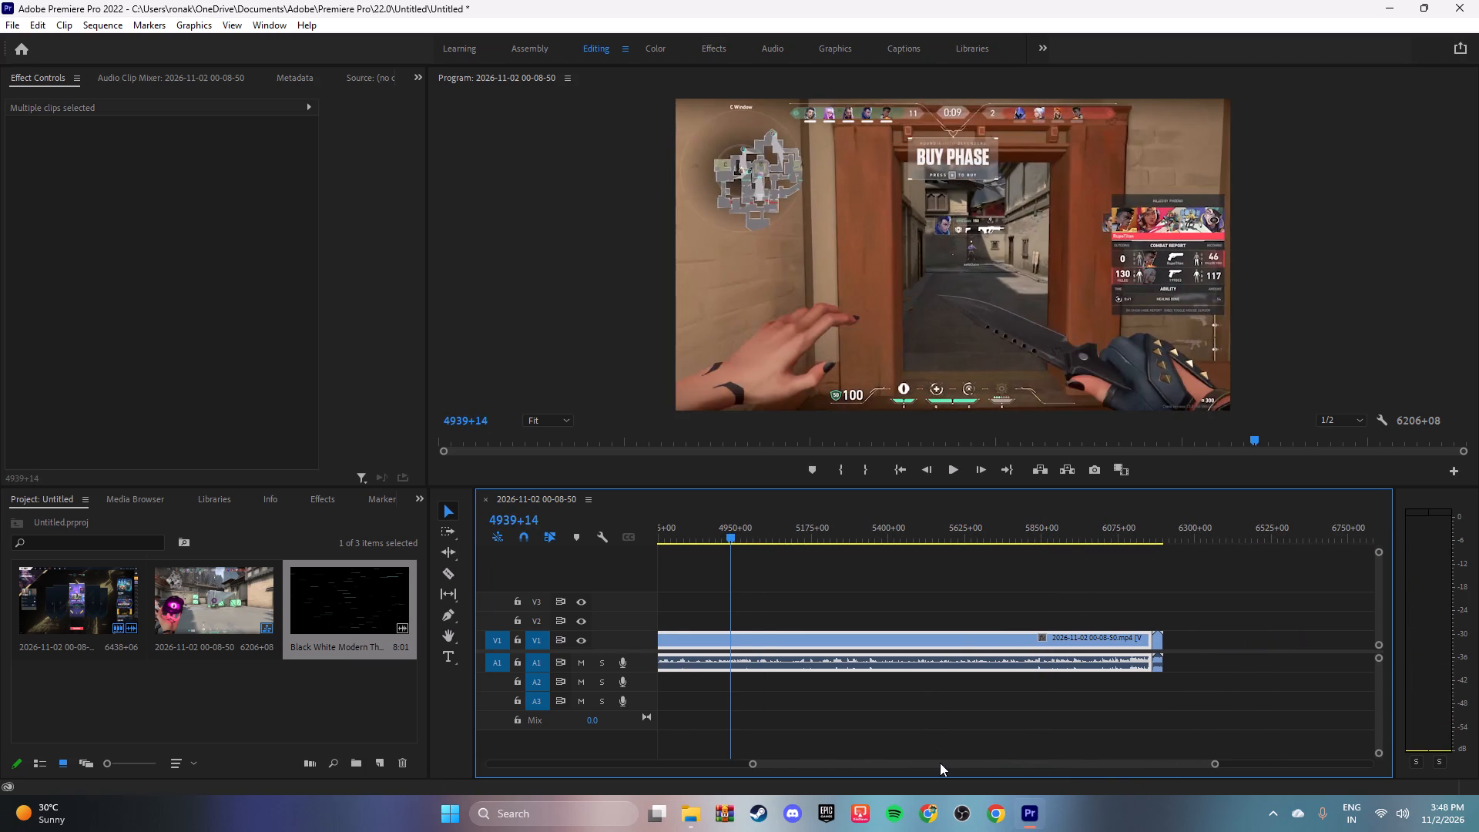
left_click_drag(940, 763, 834, 761)
left_click_drag(886, 771, 918, 767)
left_click_drag(916, 766, 938, 764)
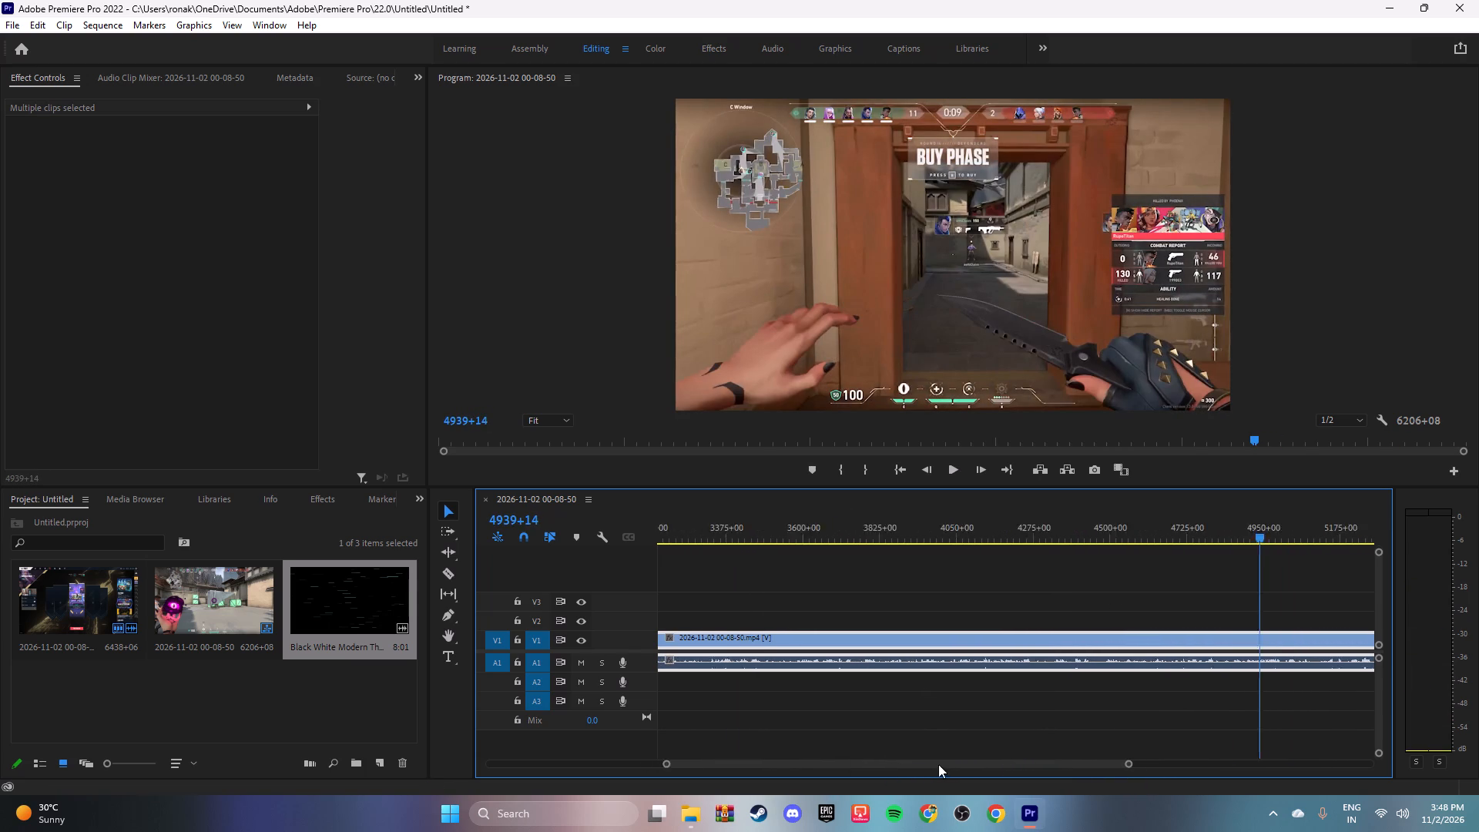
left_click_drag(938, 764, 956, 763)
left_click_drag(1132, 537, 739, 550)
left_click_drag(876, 767, 837, 760)
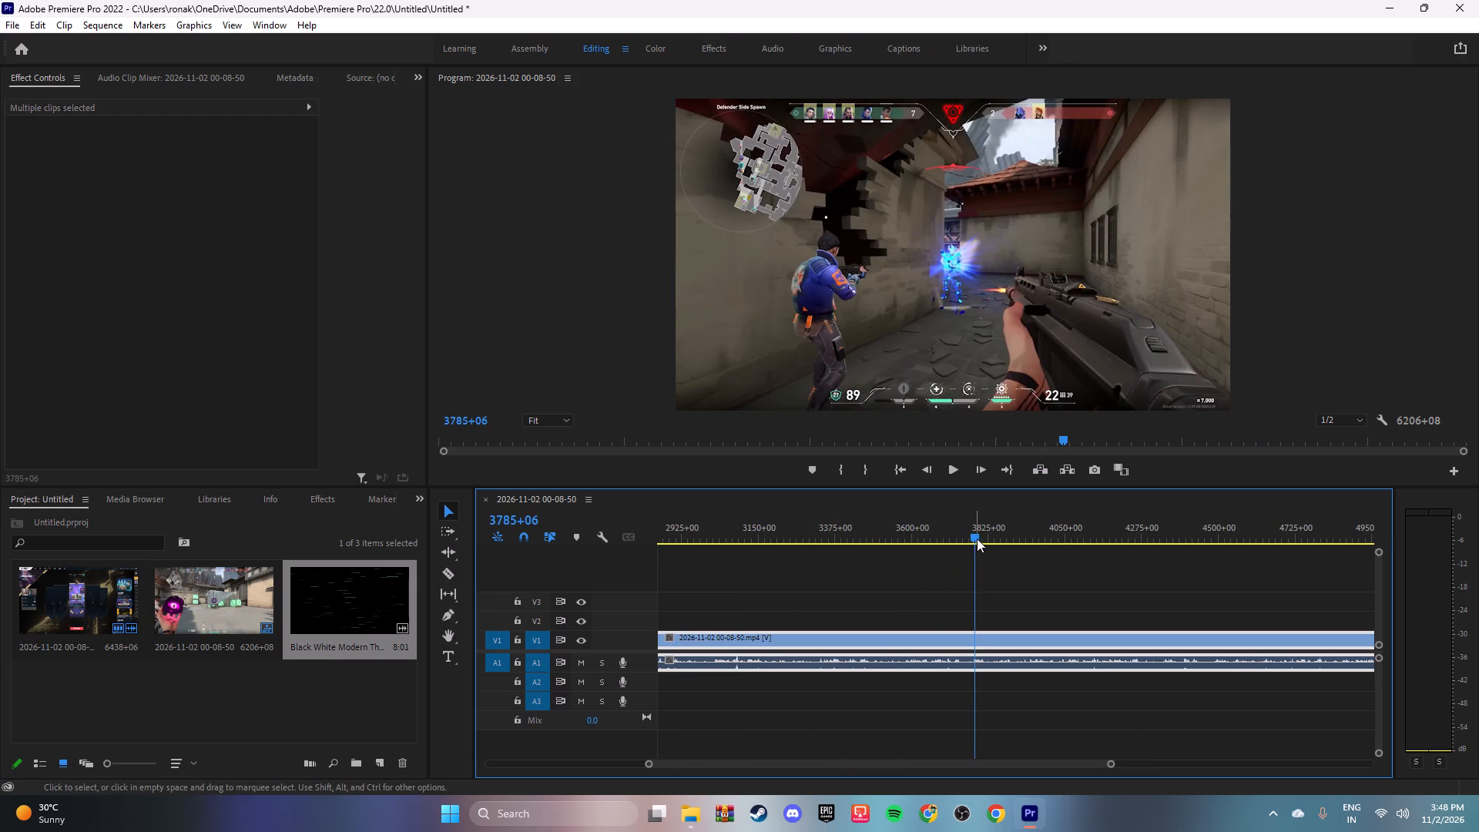
left_click_drag(978, 537, 687, 549)
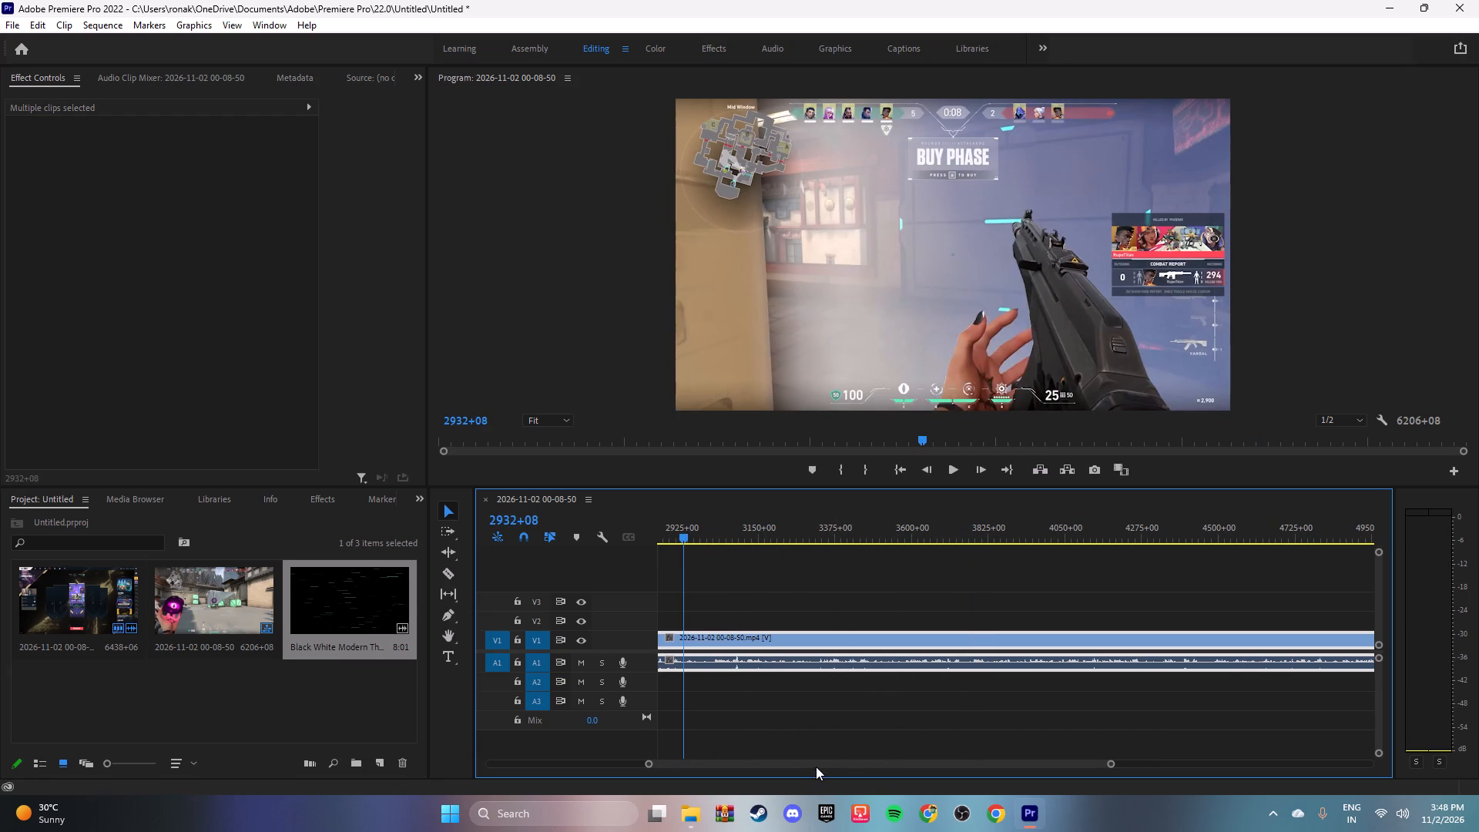
left_click_drag(816, 767, 744, 760)
left_click_drag(1125, 538, 716, 537)
left_click_drag(789, 763, 735, 757)
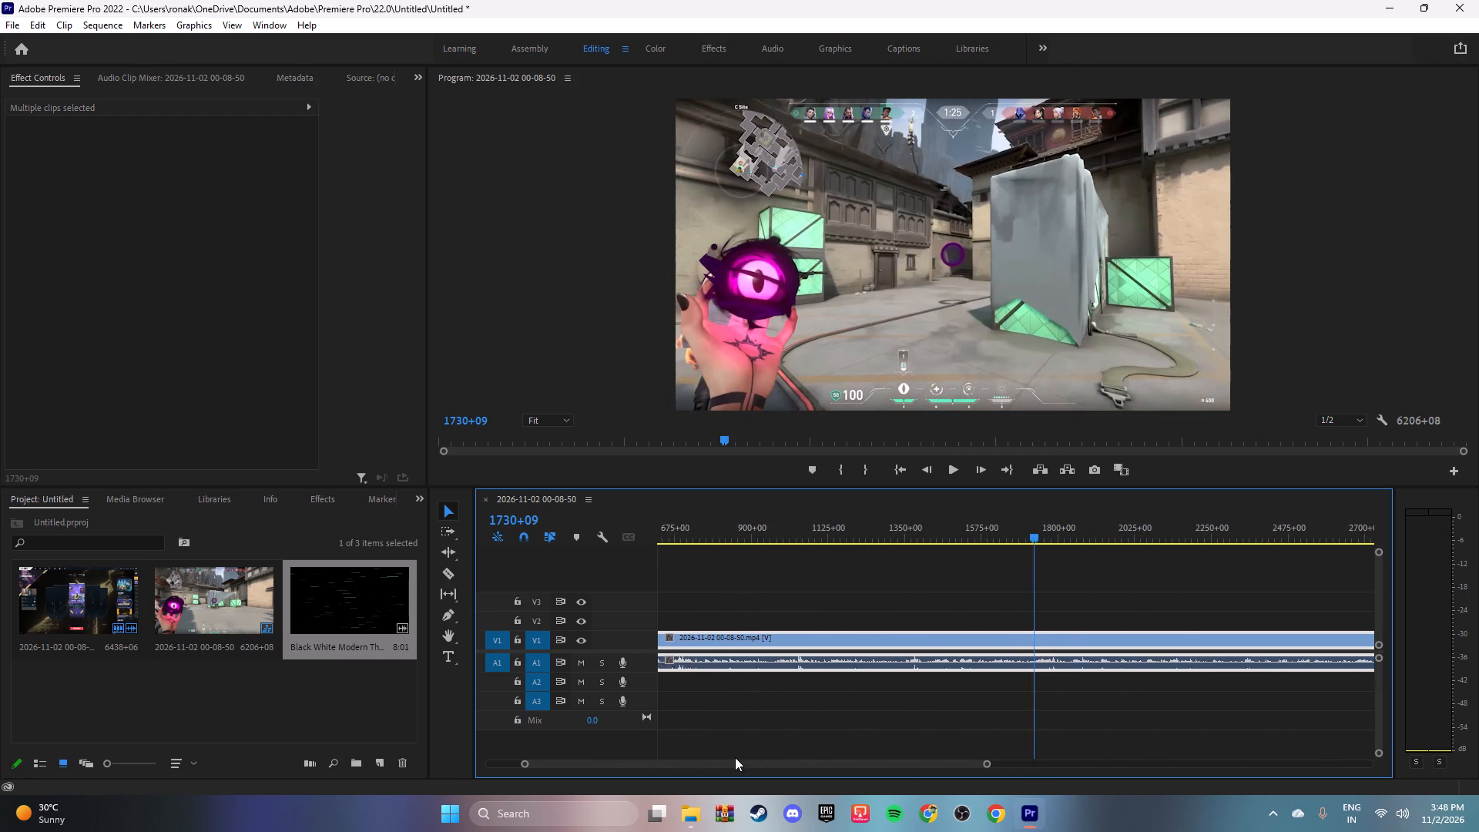
left_click_drag(735, 757, 720, 756)
left_click_drag(1135, 537, 750, 545)
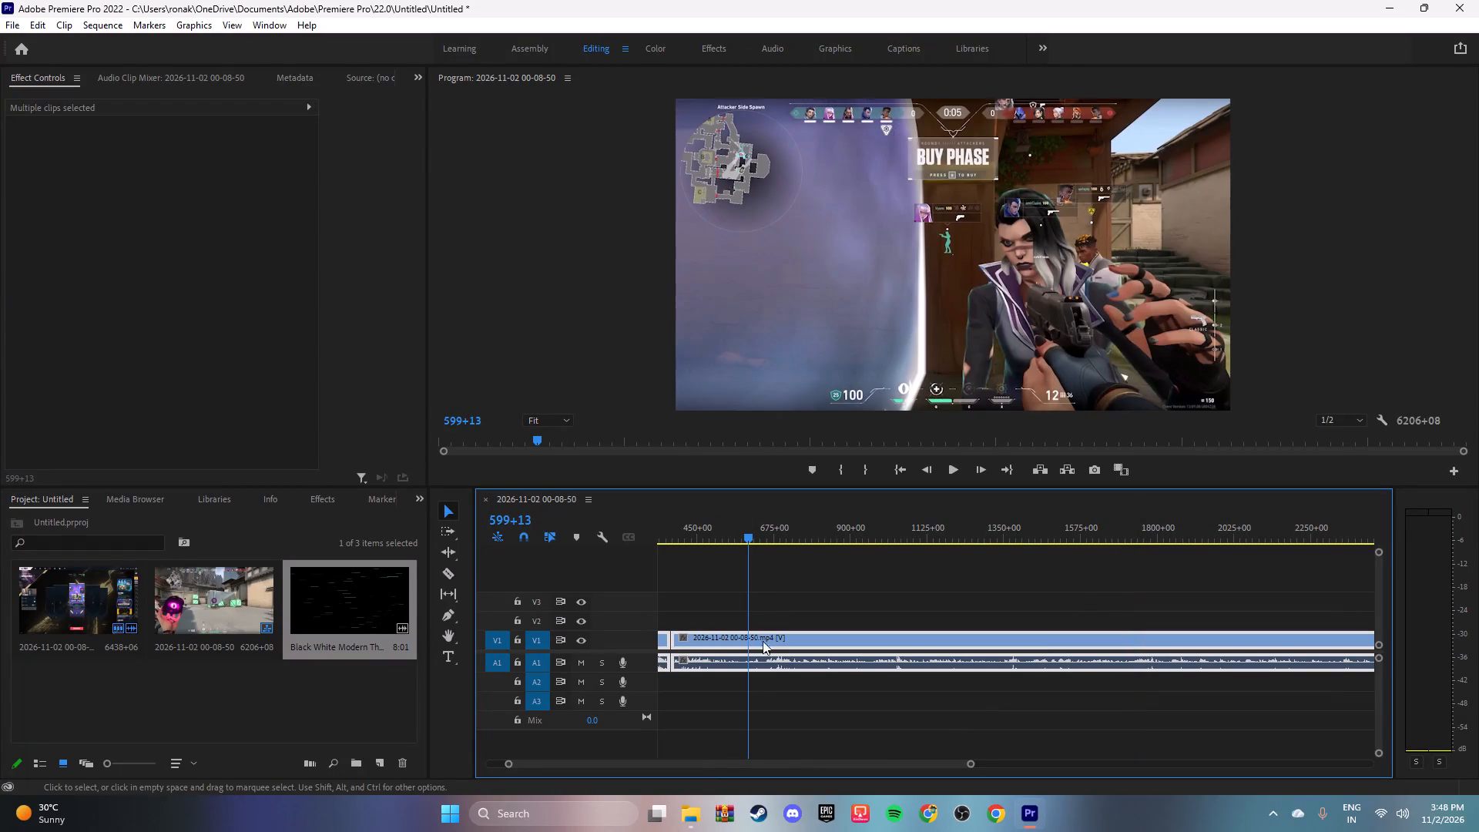
left_click_drag(778, 761, 711, 761)
left_click_drag(860, 540, 847, 538)
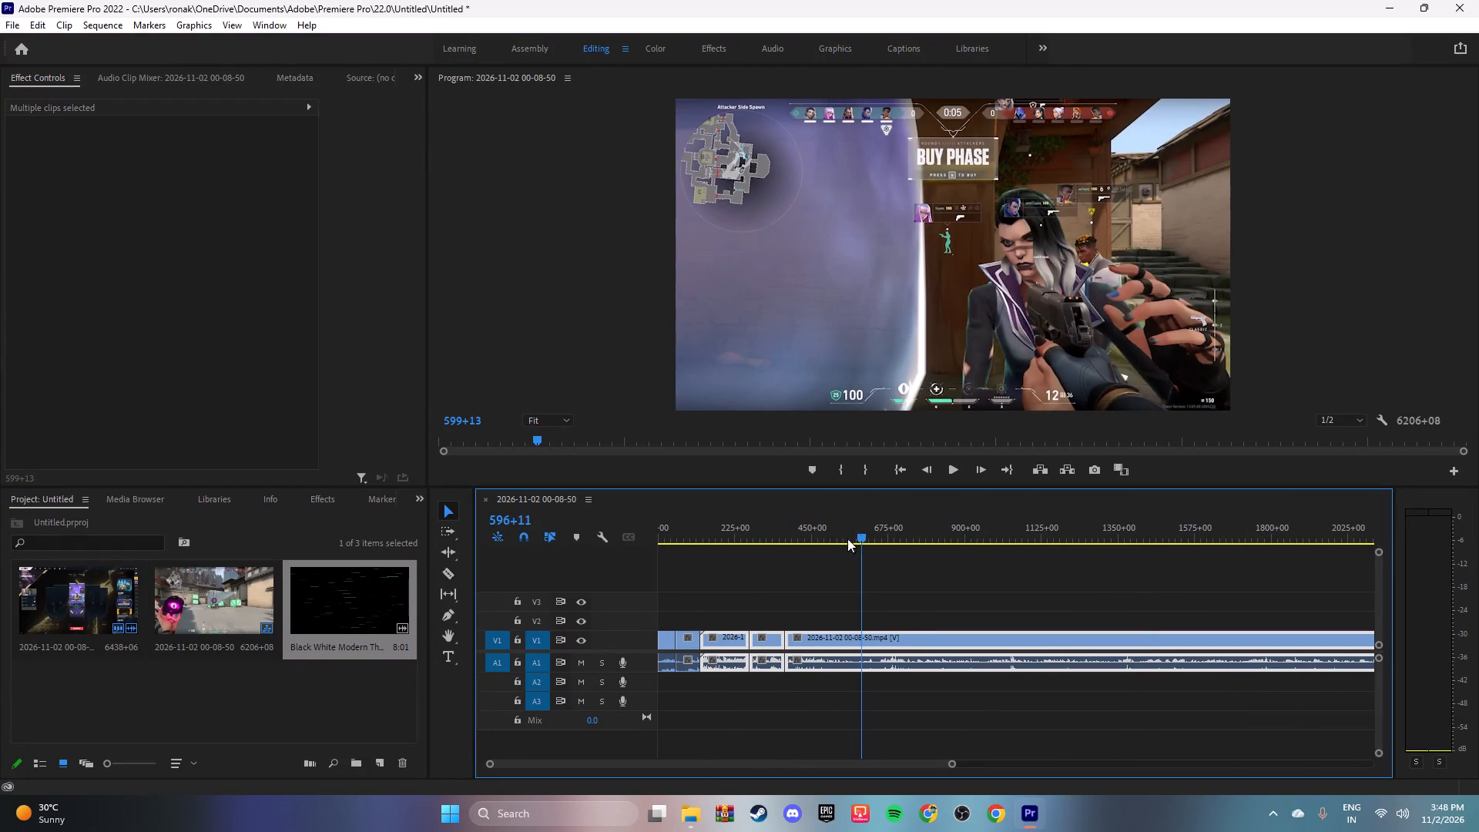
left_click_drag(847, 538, 656, 538)
key("space")
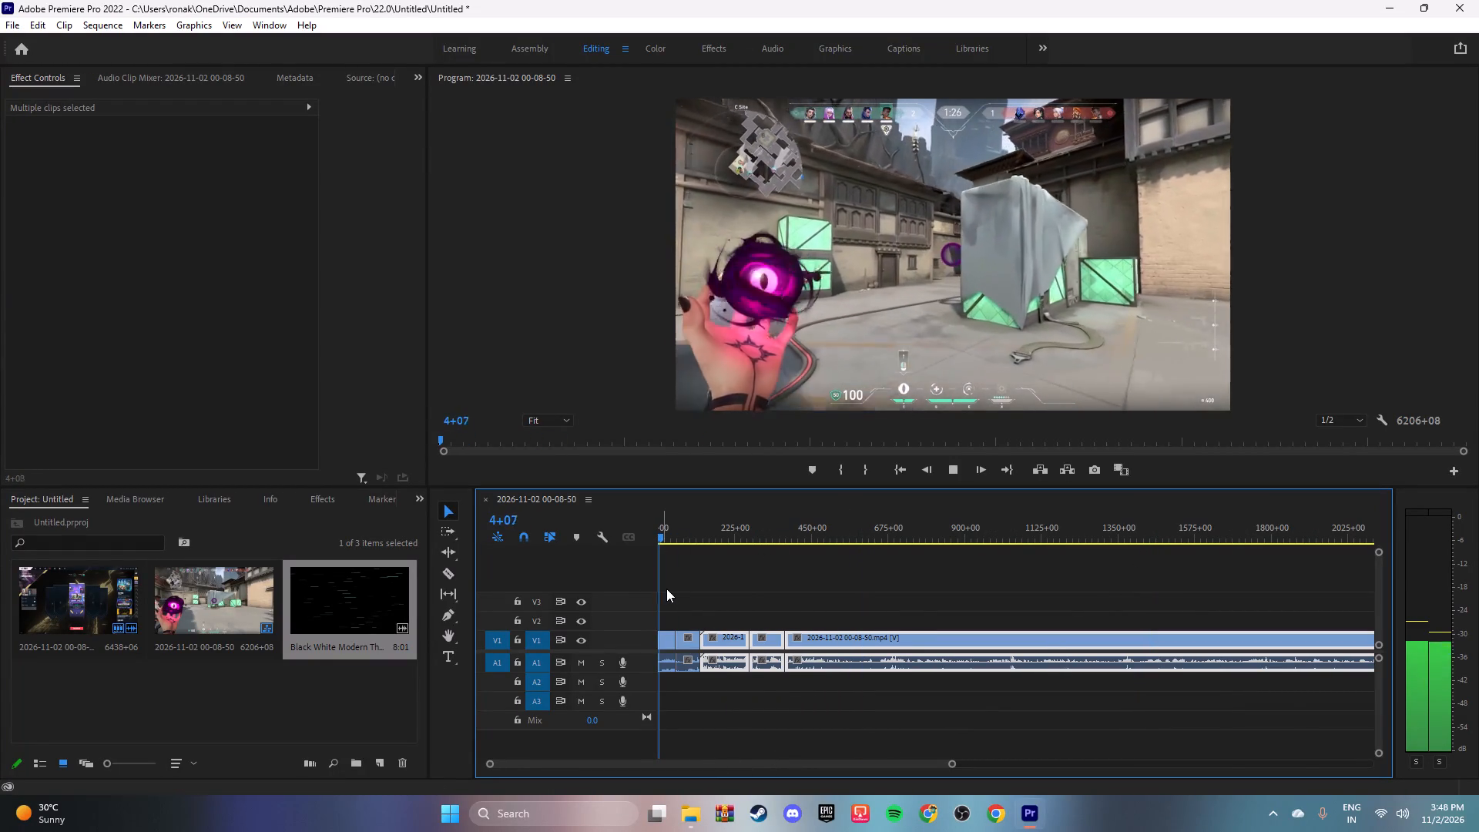
key("space")
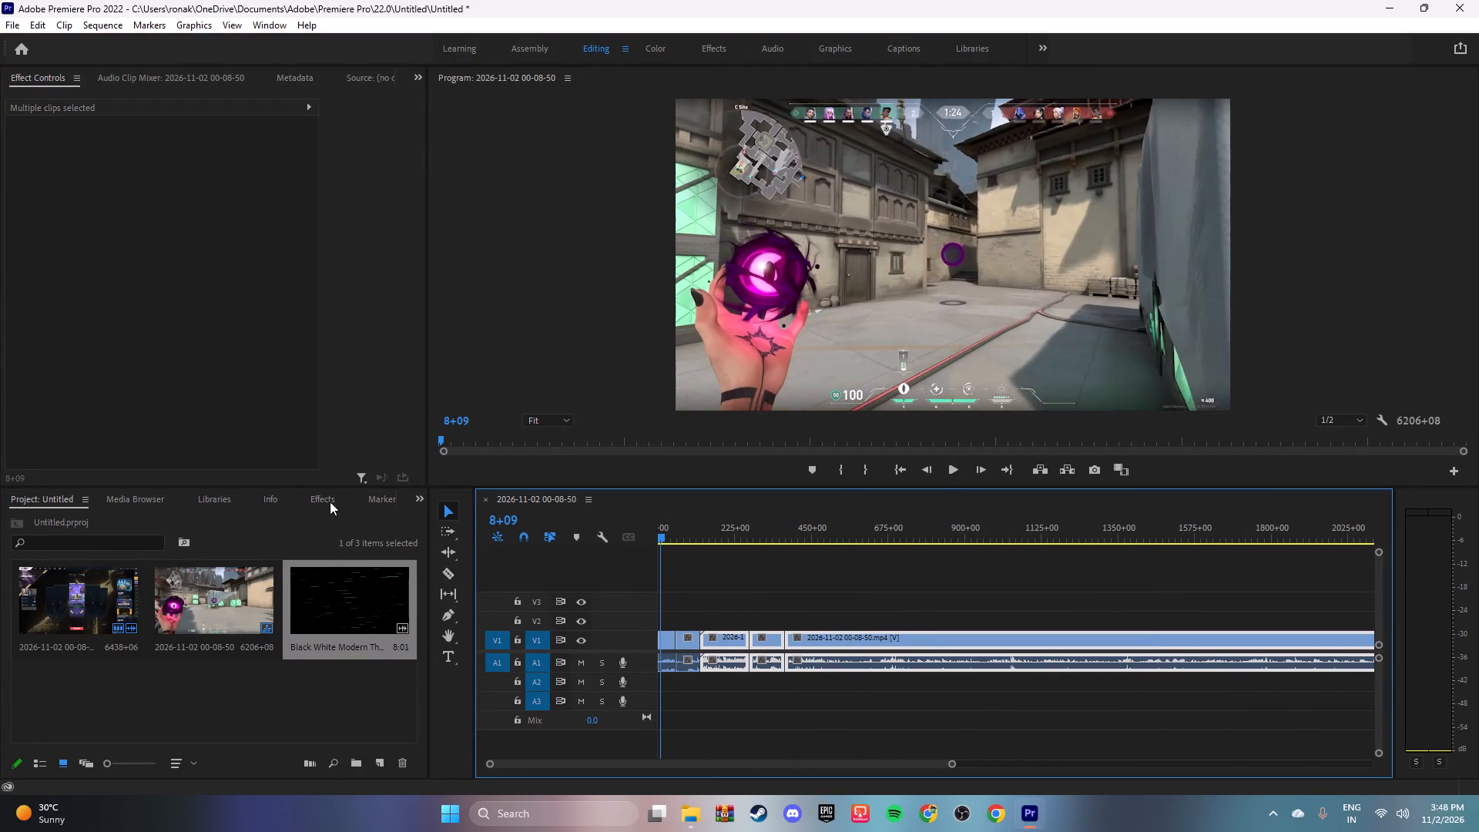
Search the effects library for "black".
left_click(326, 494)
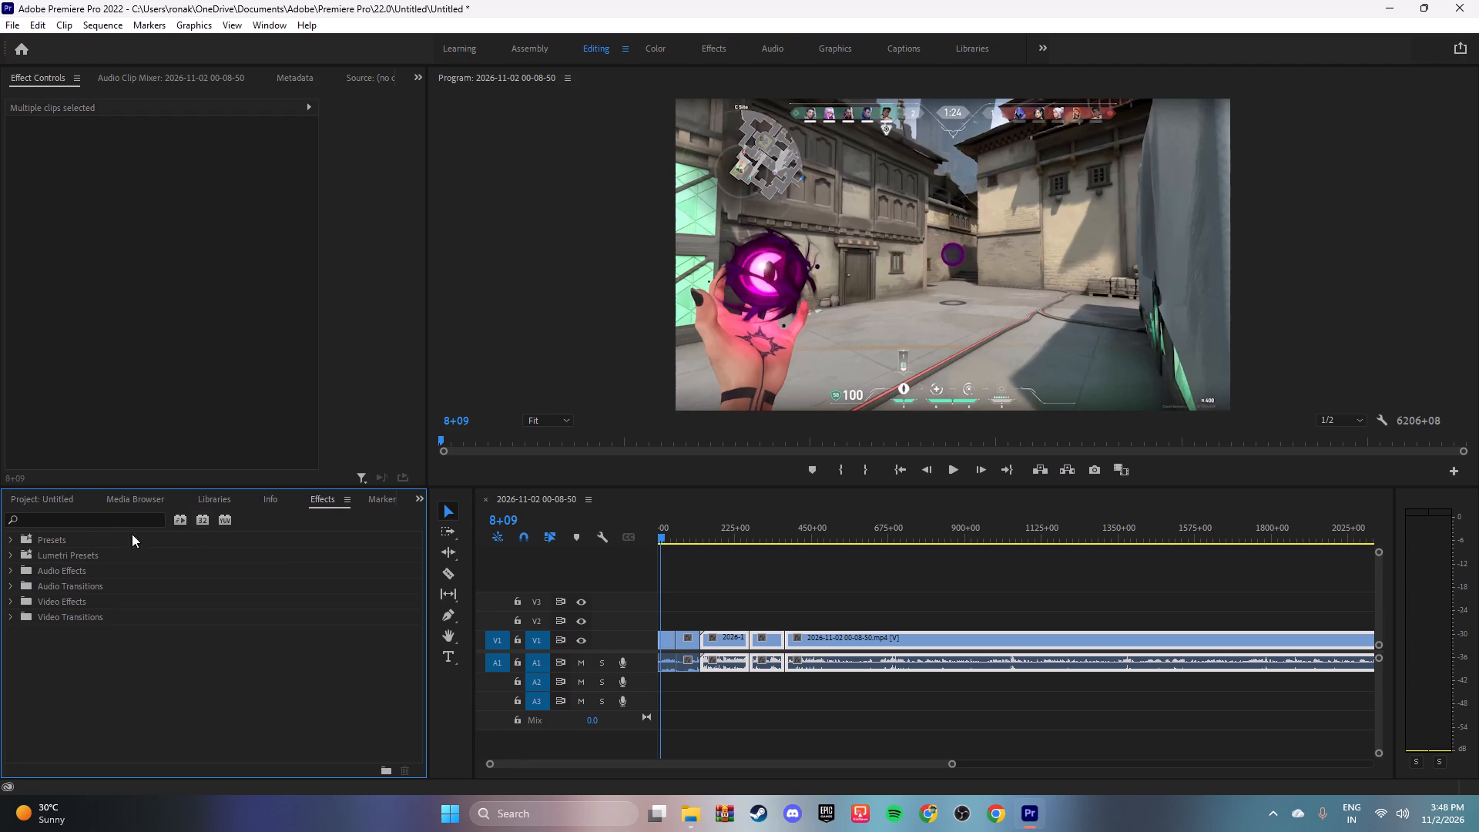
left_click(136, 521)
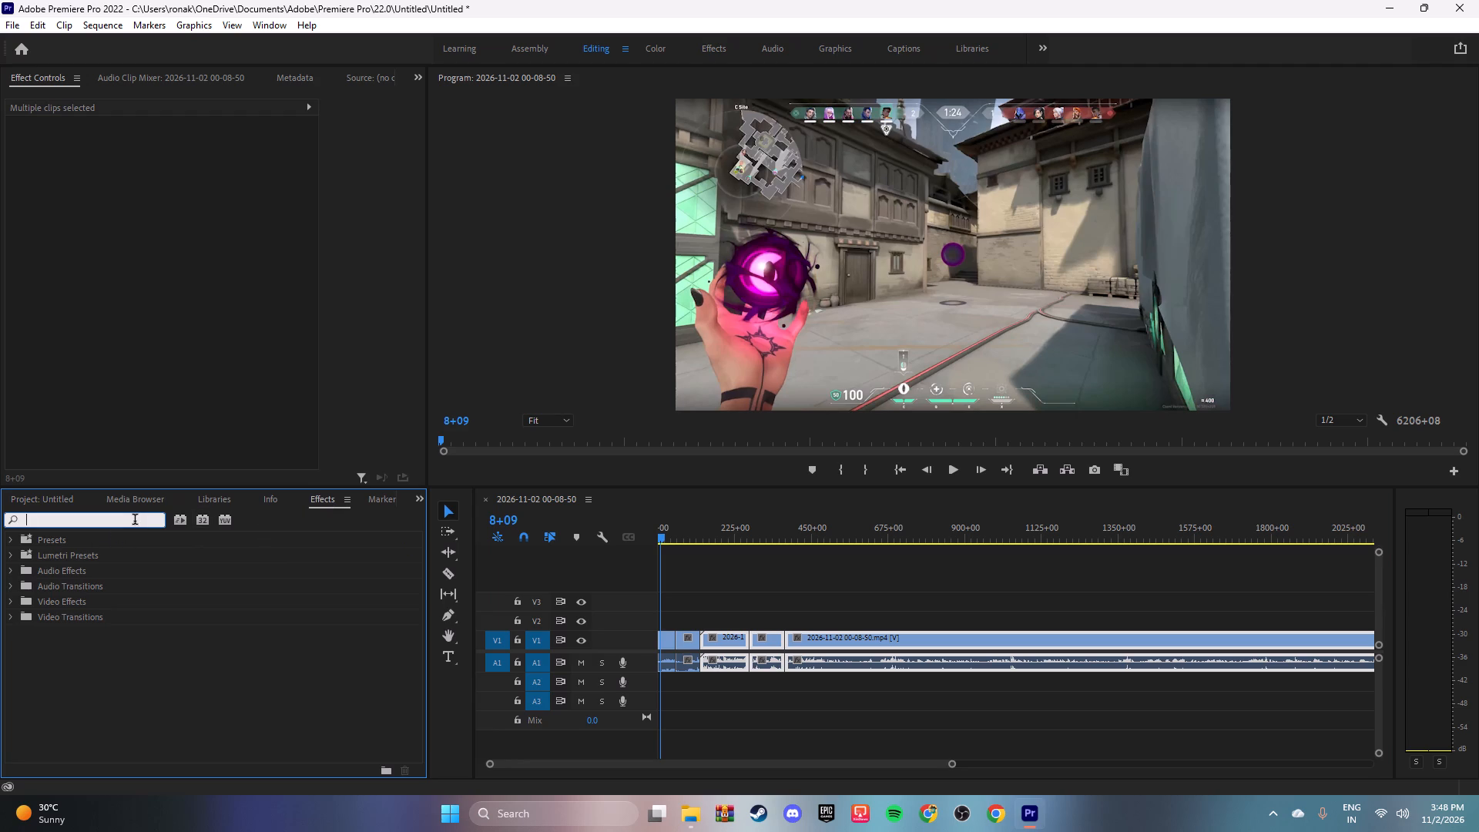
type("black")
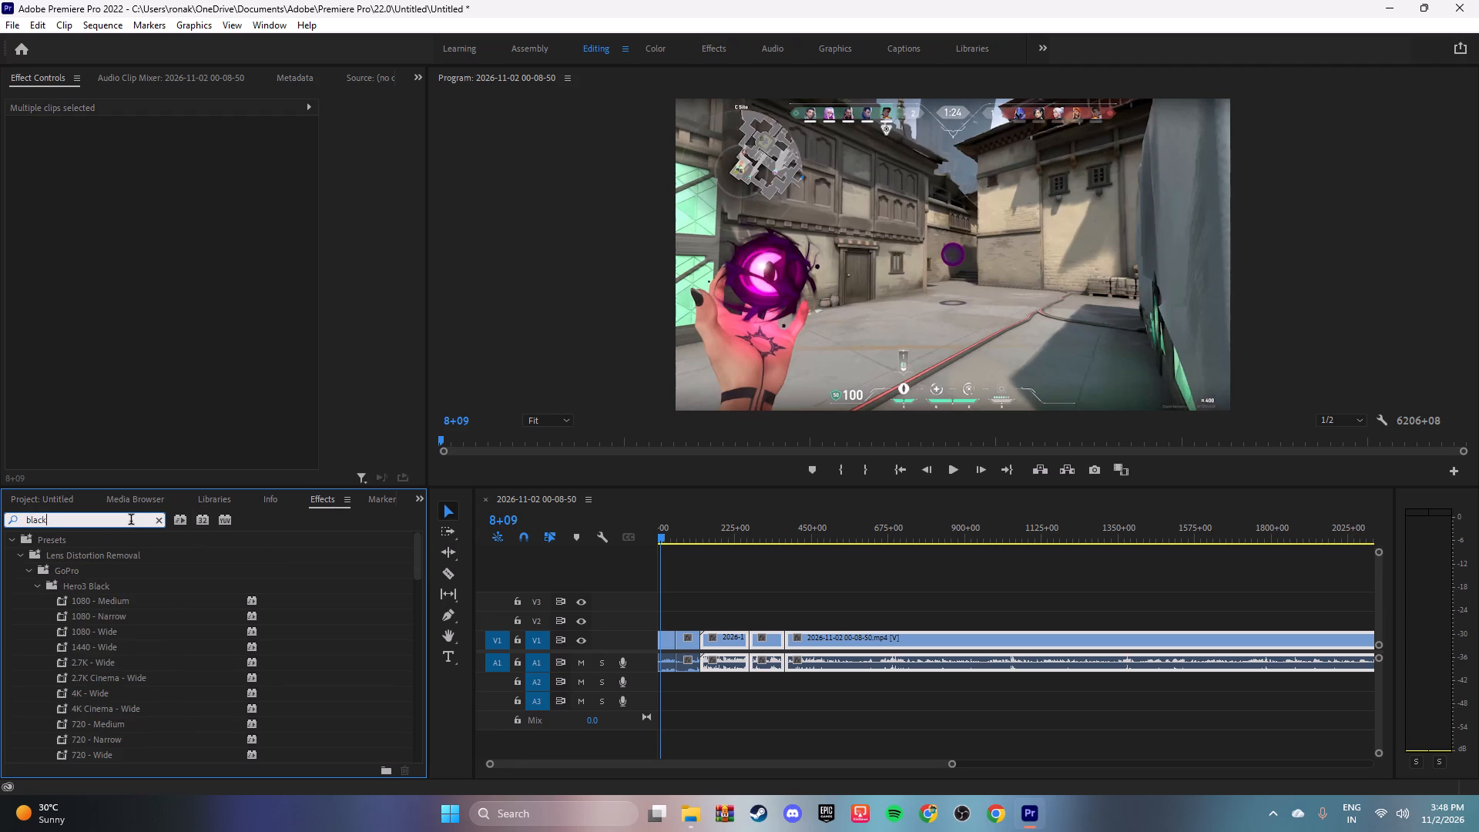
key("Return")
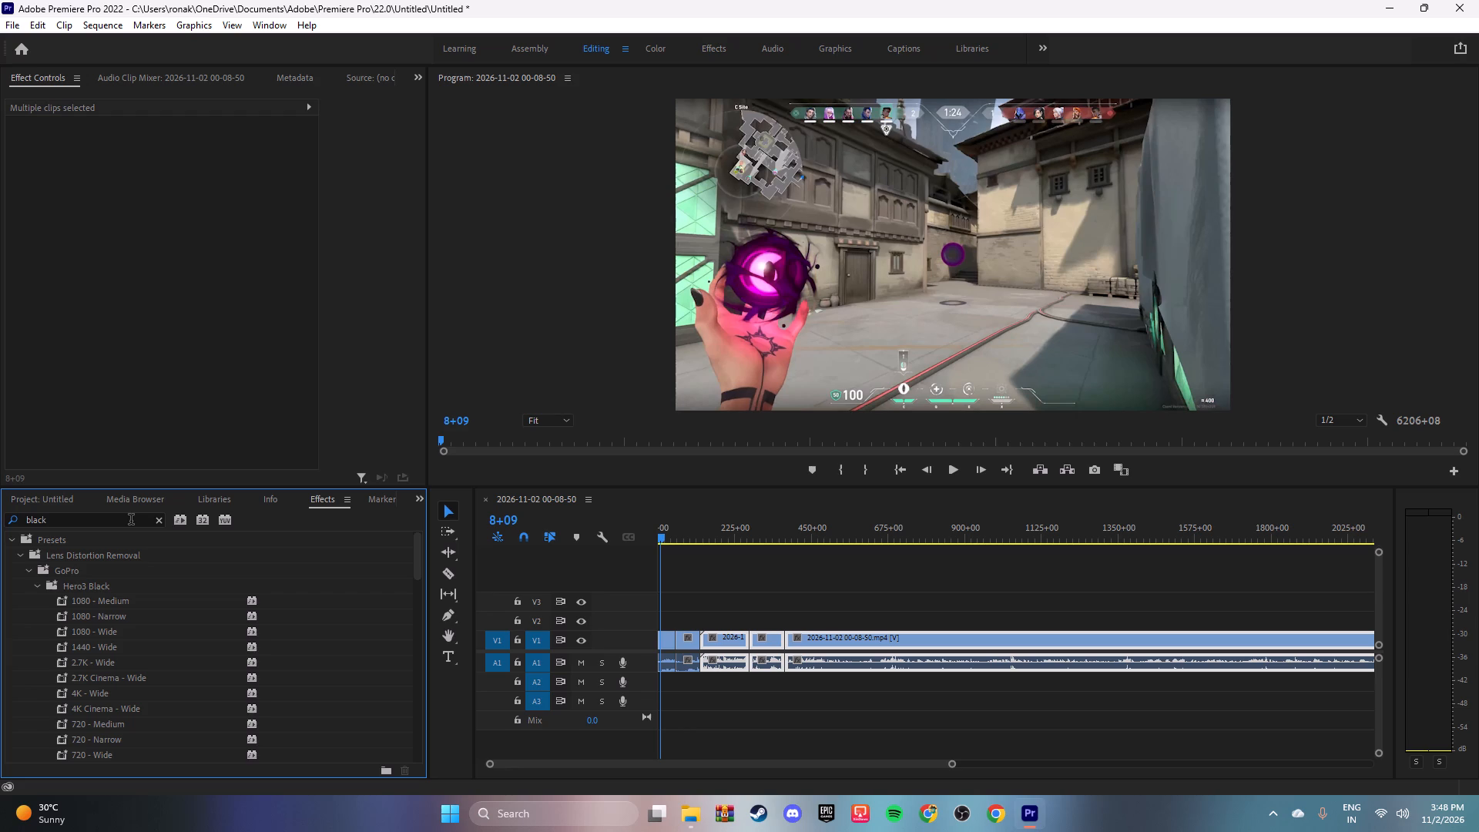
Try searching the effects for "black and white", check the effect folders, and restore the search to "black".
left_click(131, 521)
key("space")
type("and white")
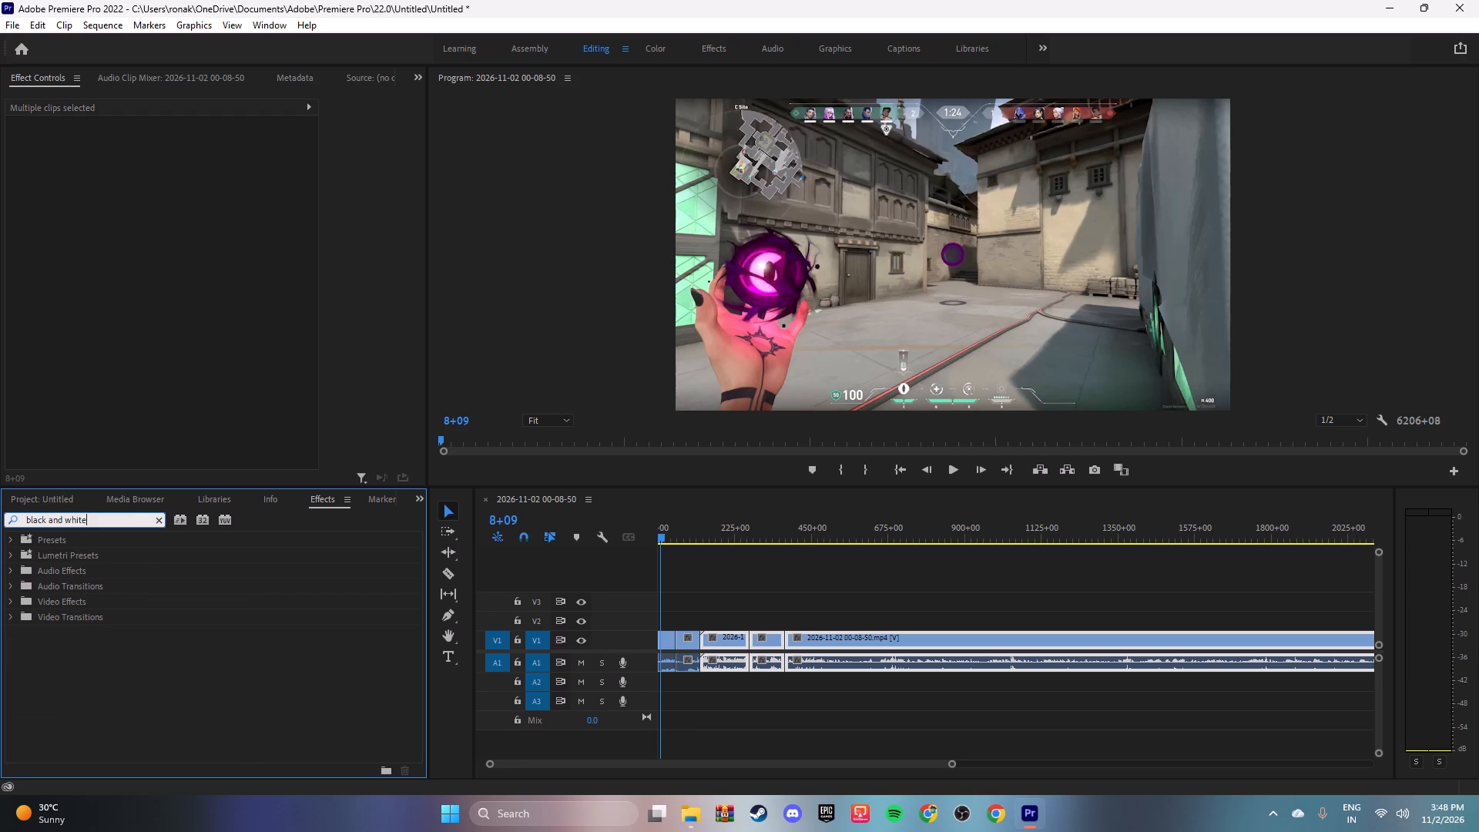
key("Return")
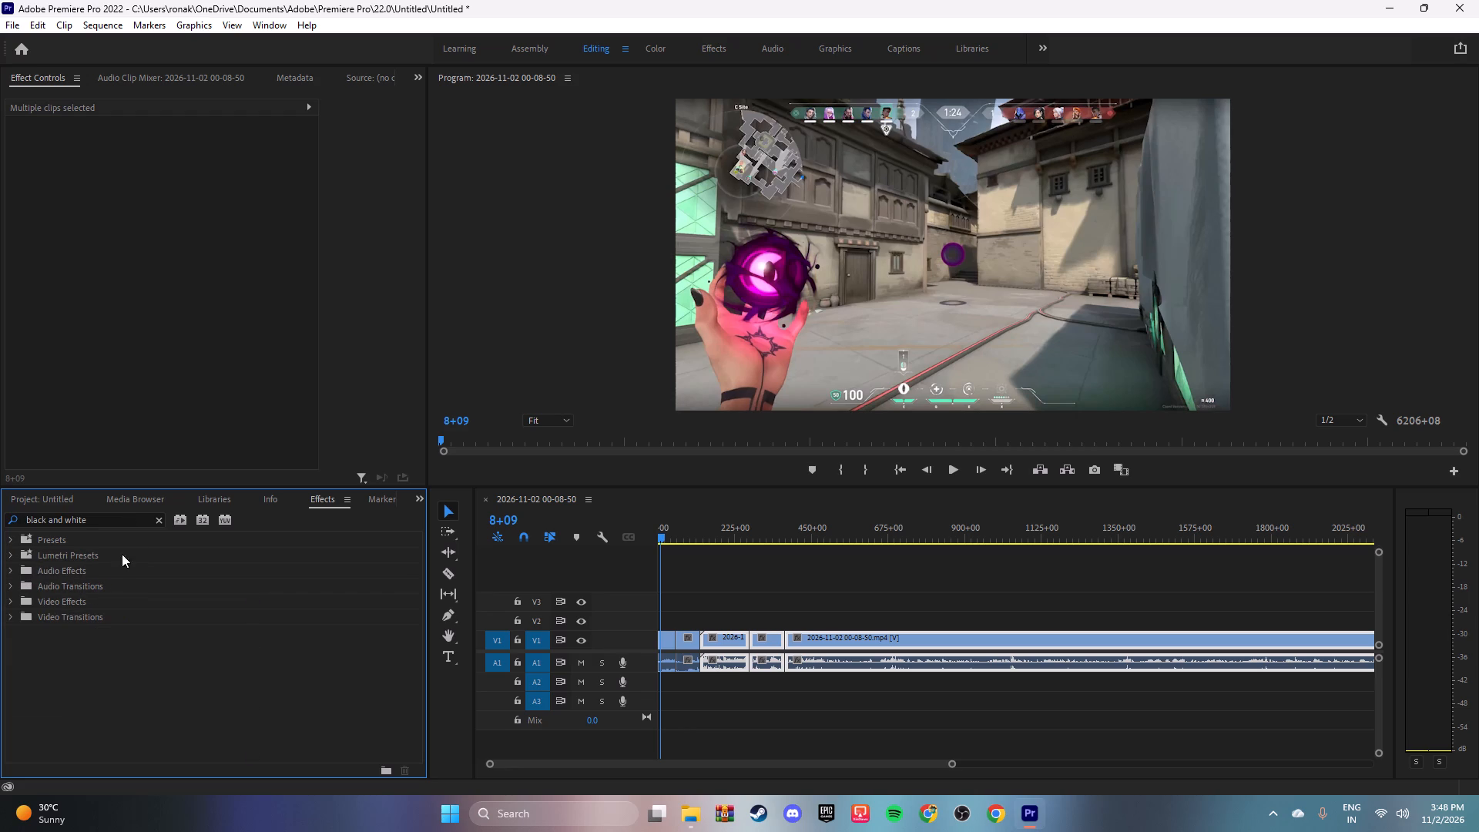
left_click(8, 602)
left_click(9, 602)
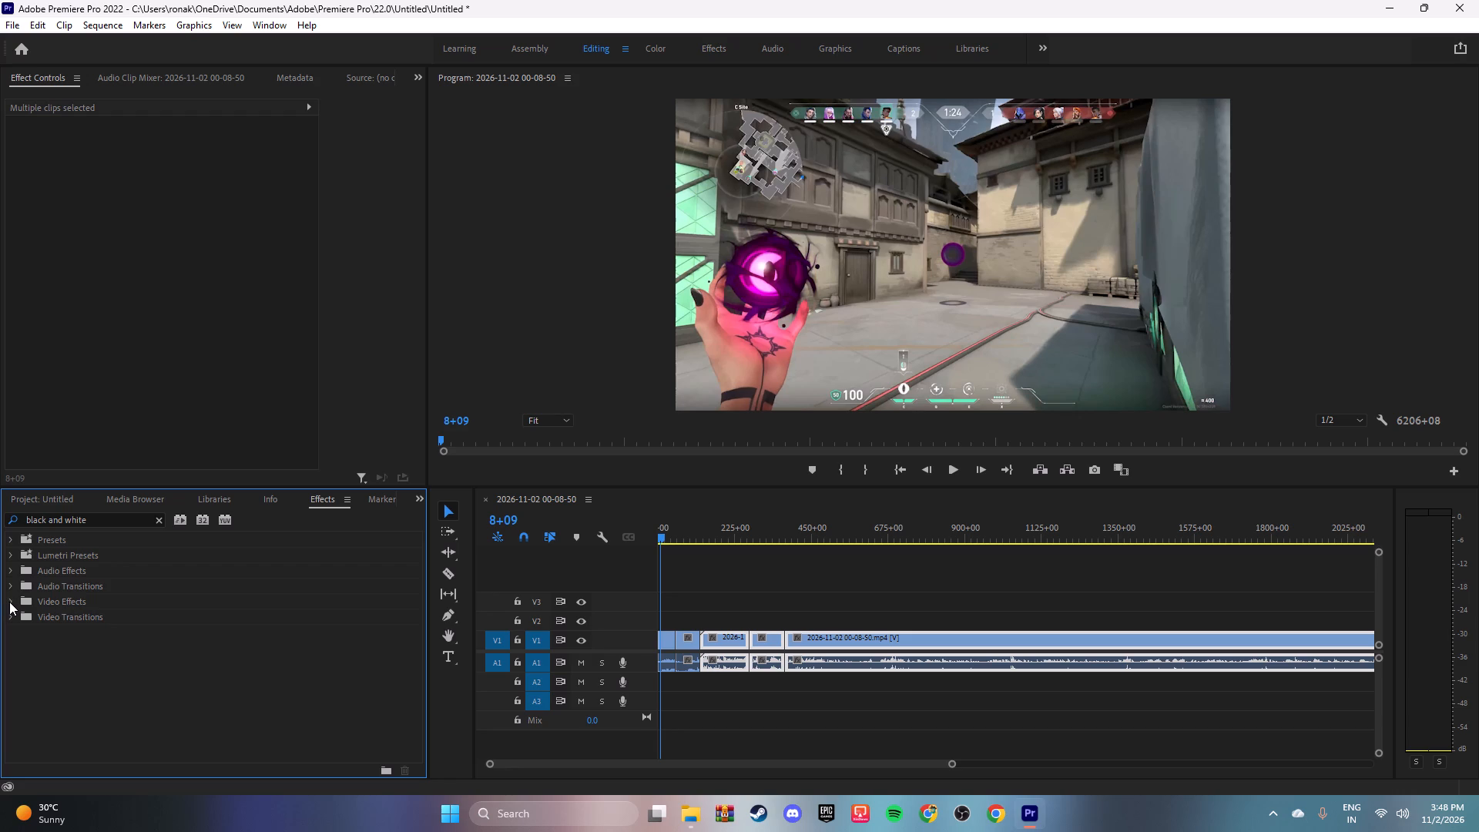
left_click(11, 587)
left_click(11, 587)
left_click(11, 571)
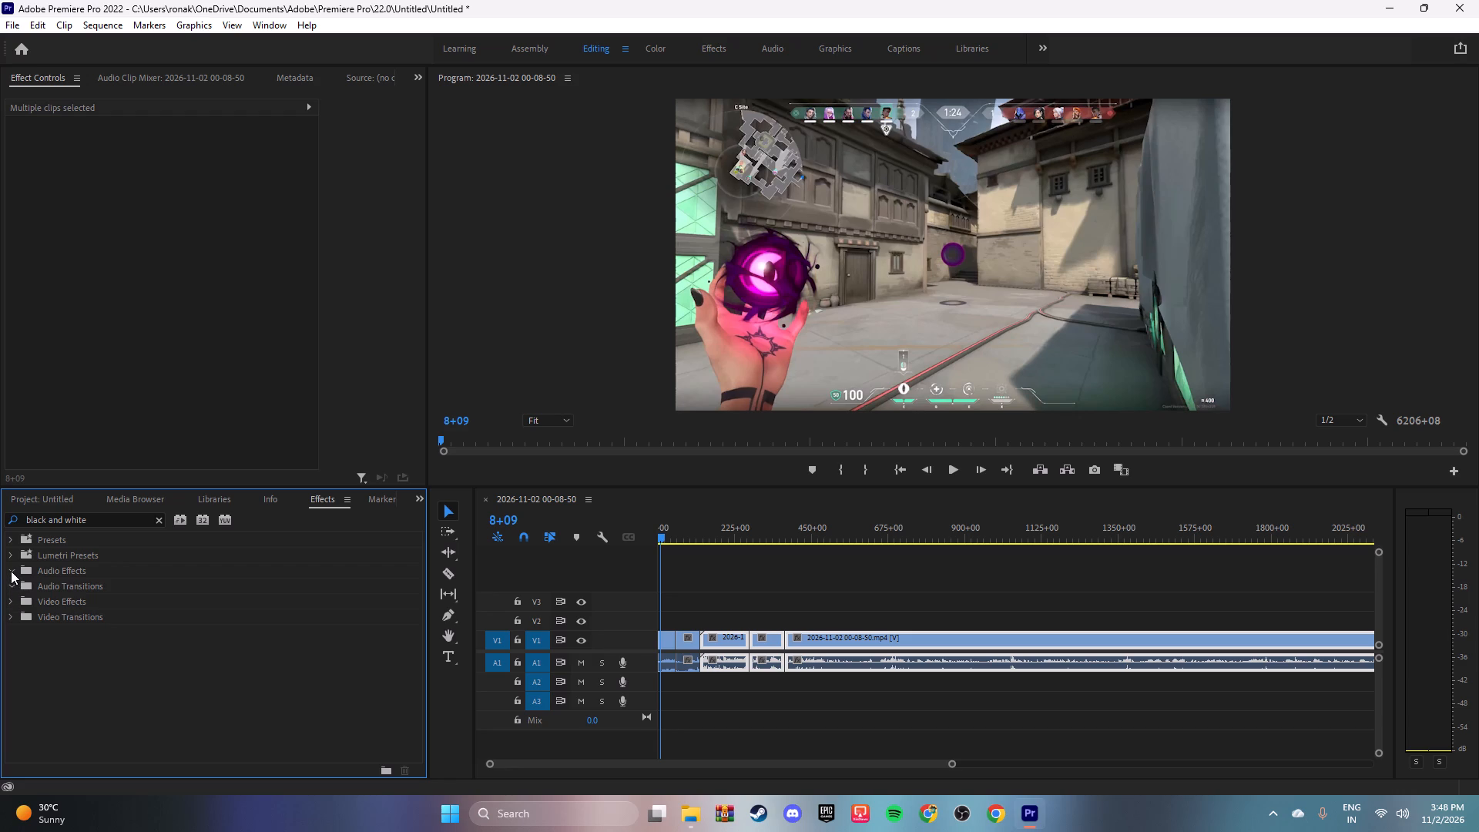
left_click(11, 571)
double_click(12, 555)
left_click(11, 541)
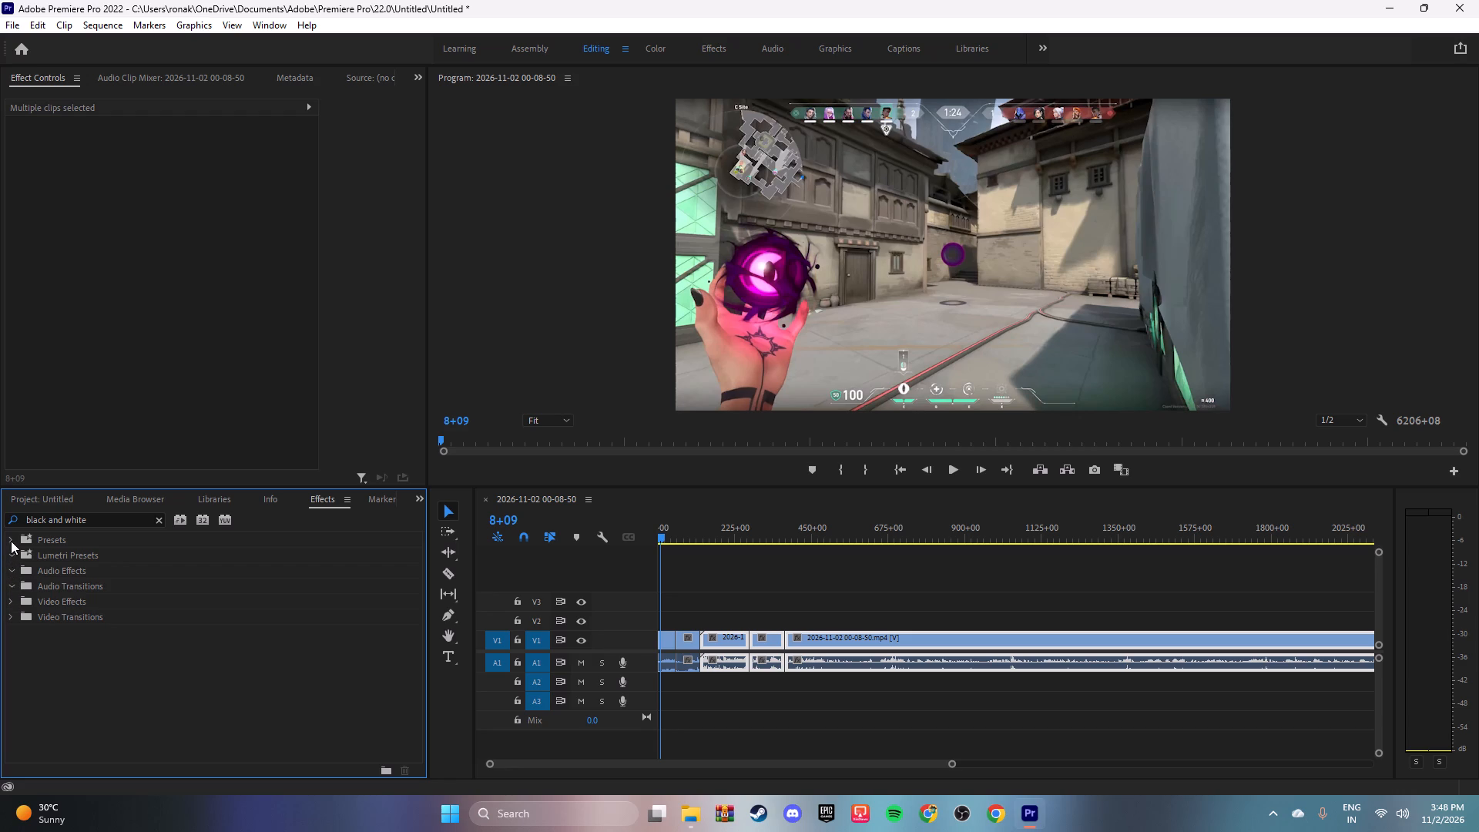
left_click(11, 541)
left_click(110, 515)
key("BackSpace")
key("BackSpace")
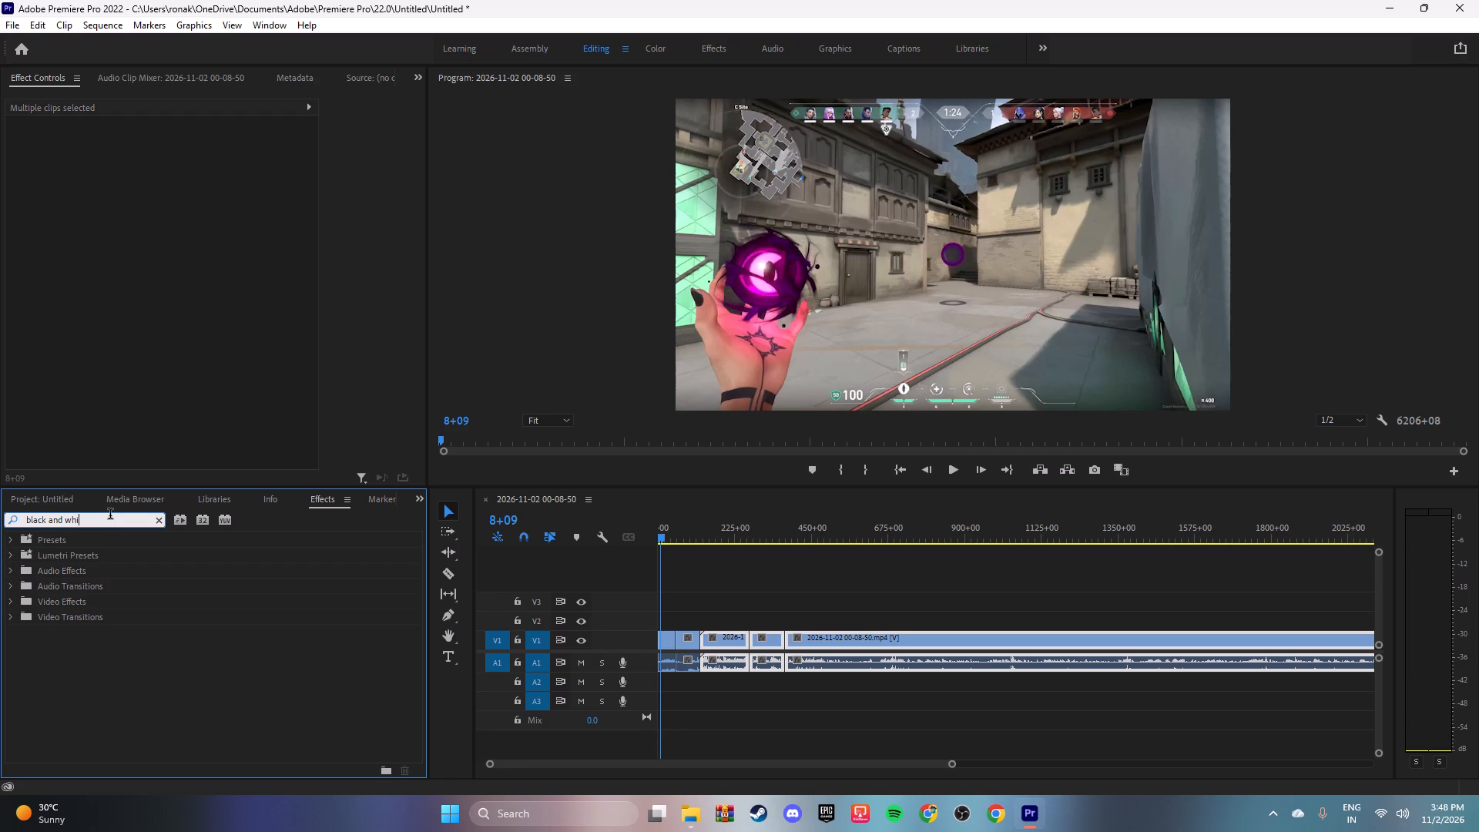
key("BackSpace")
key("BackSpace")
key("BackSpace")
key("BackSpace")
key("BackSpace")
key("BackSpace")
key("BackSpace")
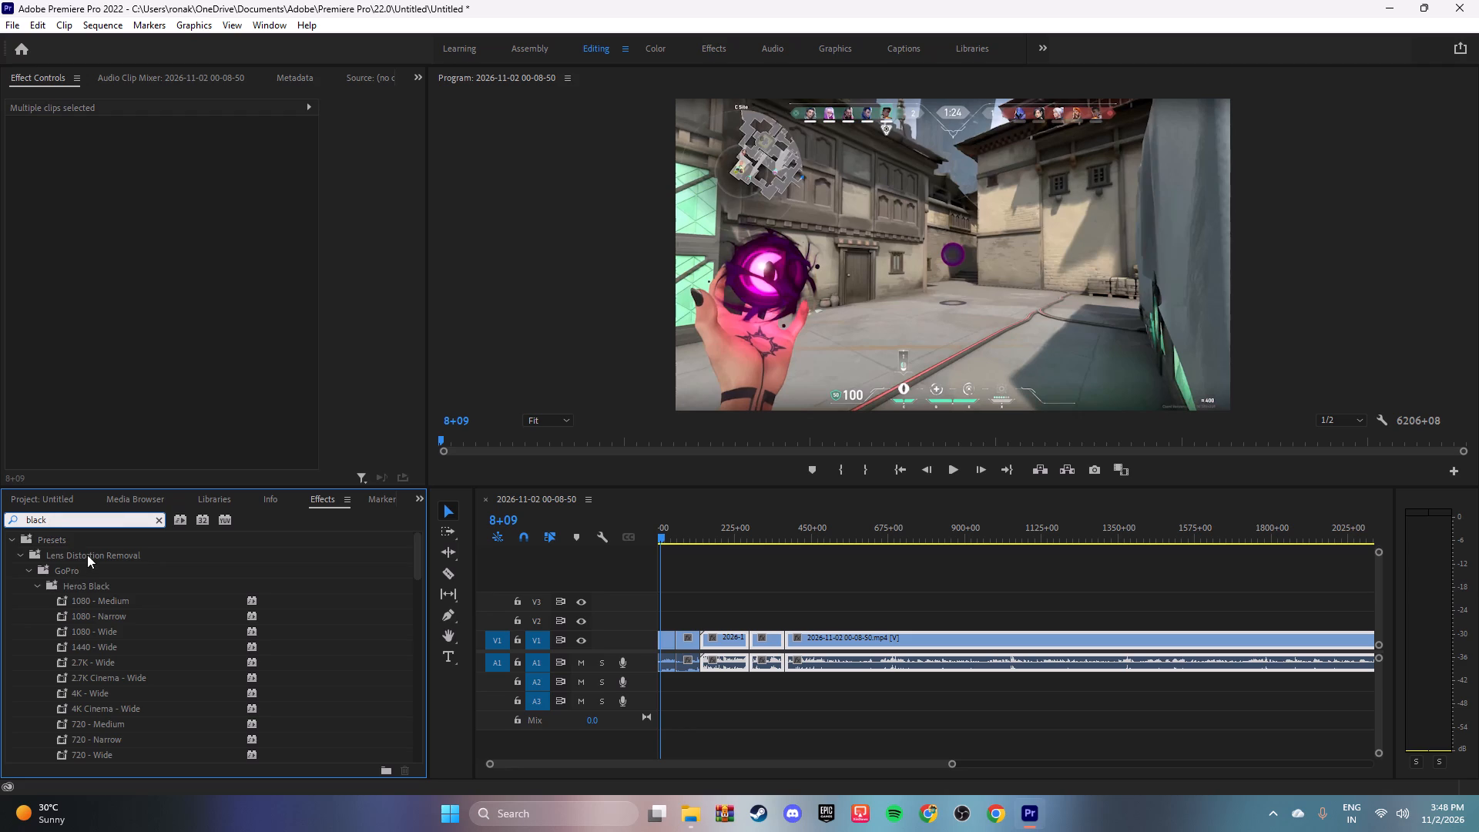
Apply the Black & White image control video effect to the first highlight clip at the start of V1.
scroll(85, 575, "down", 18)
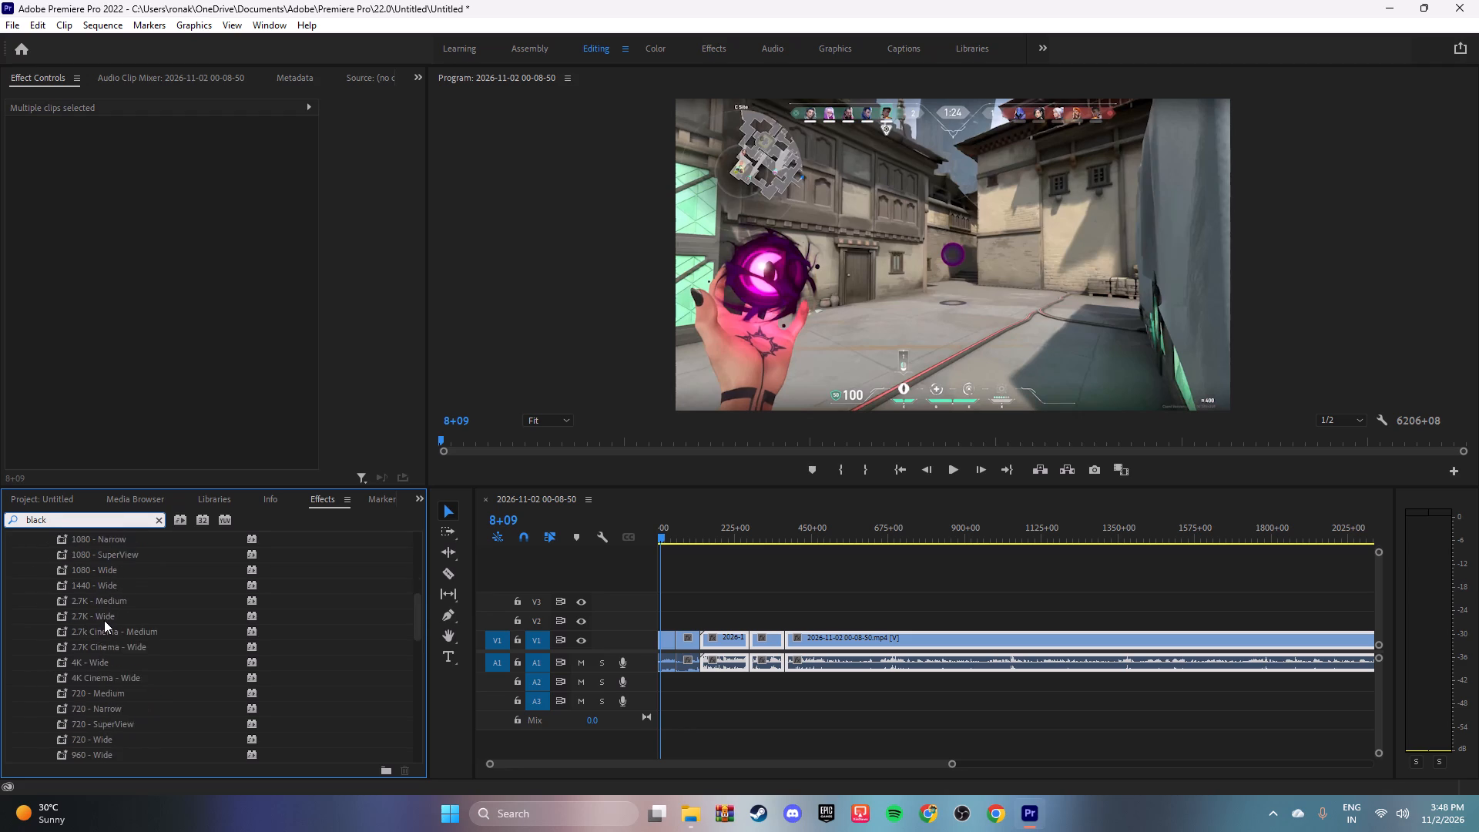
scroll(104, 620, "down", 19)
scroll(109, 680, "down", 7)
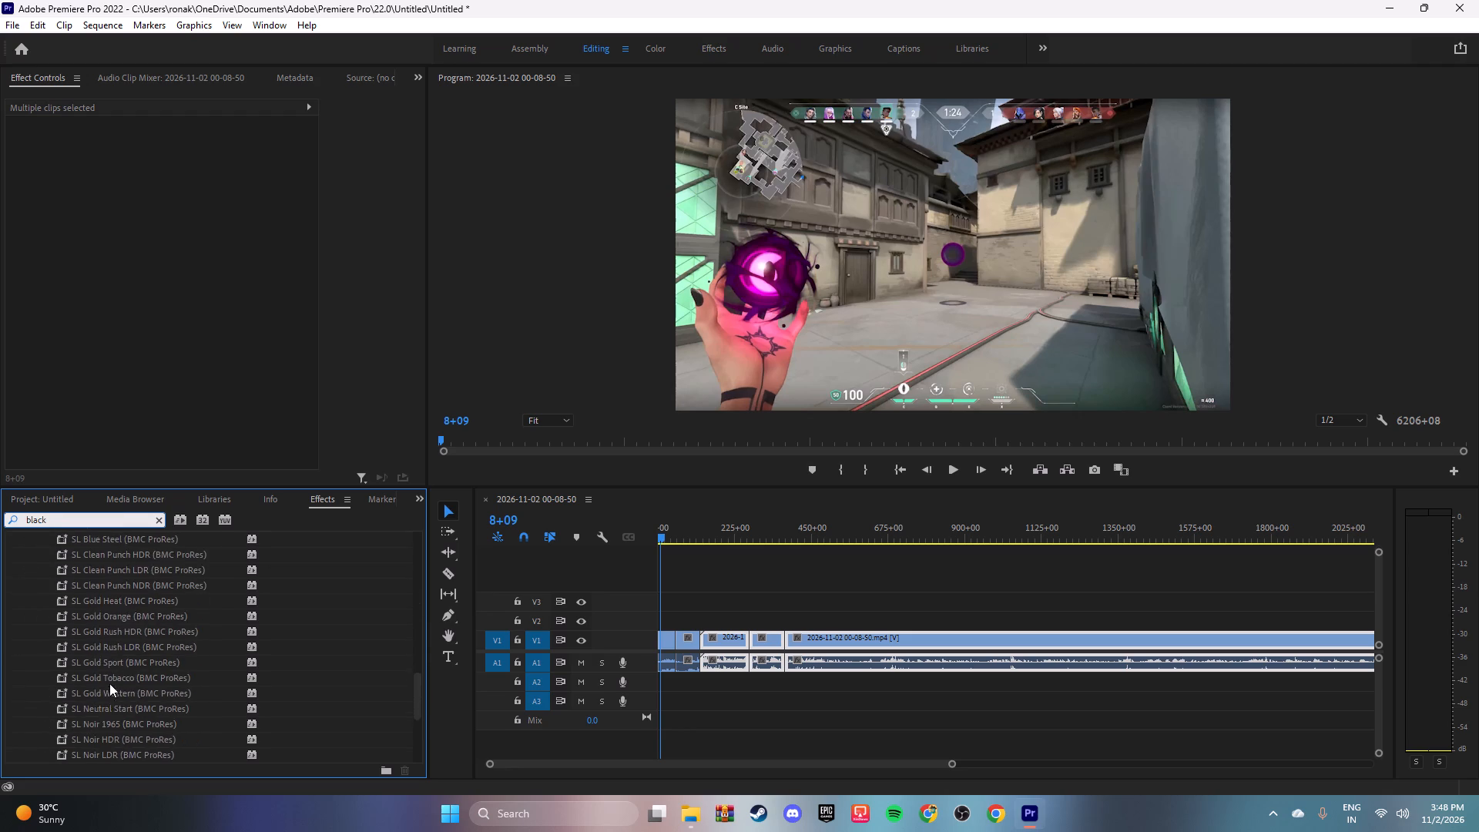
scroll(109, 689, "down", 17)
left_click_drag(92, 707, 666, 651)
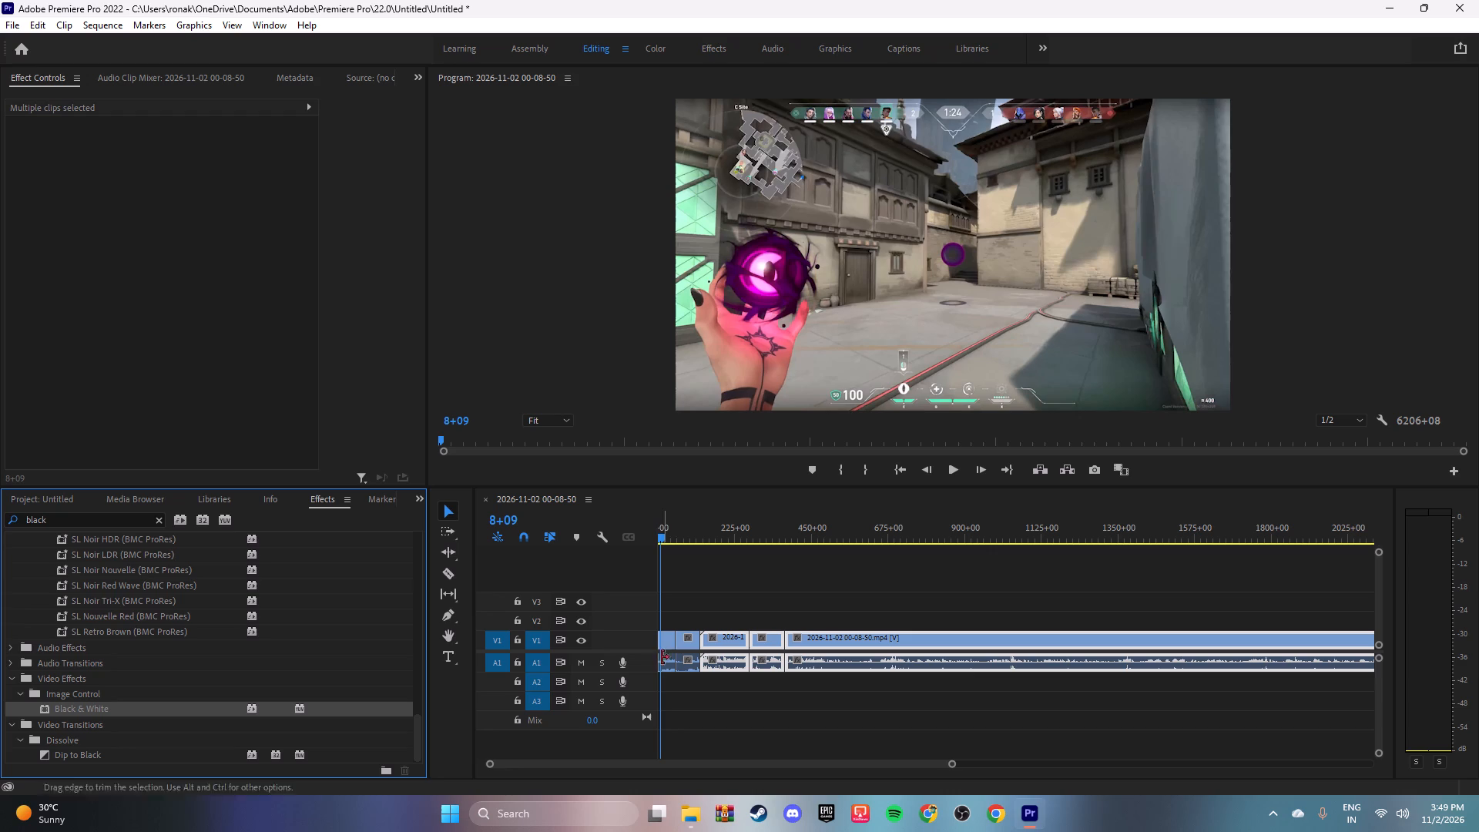
left_click_drag(72, 706, 268, 703)
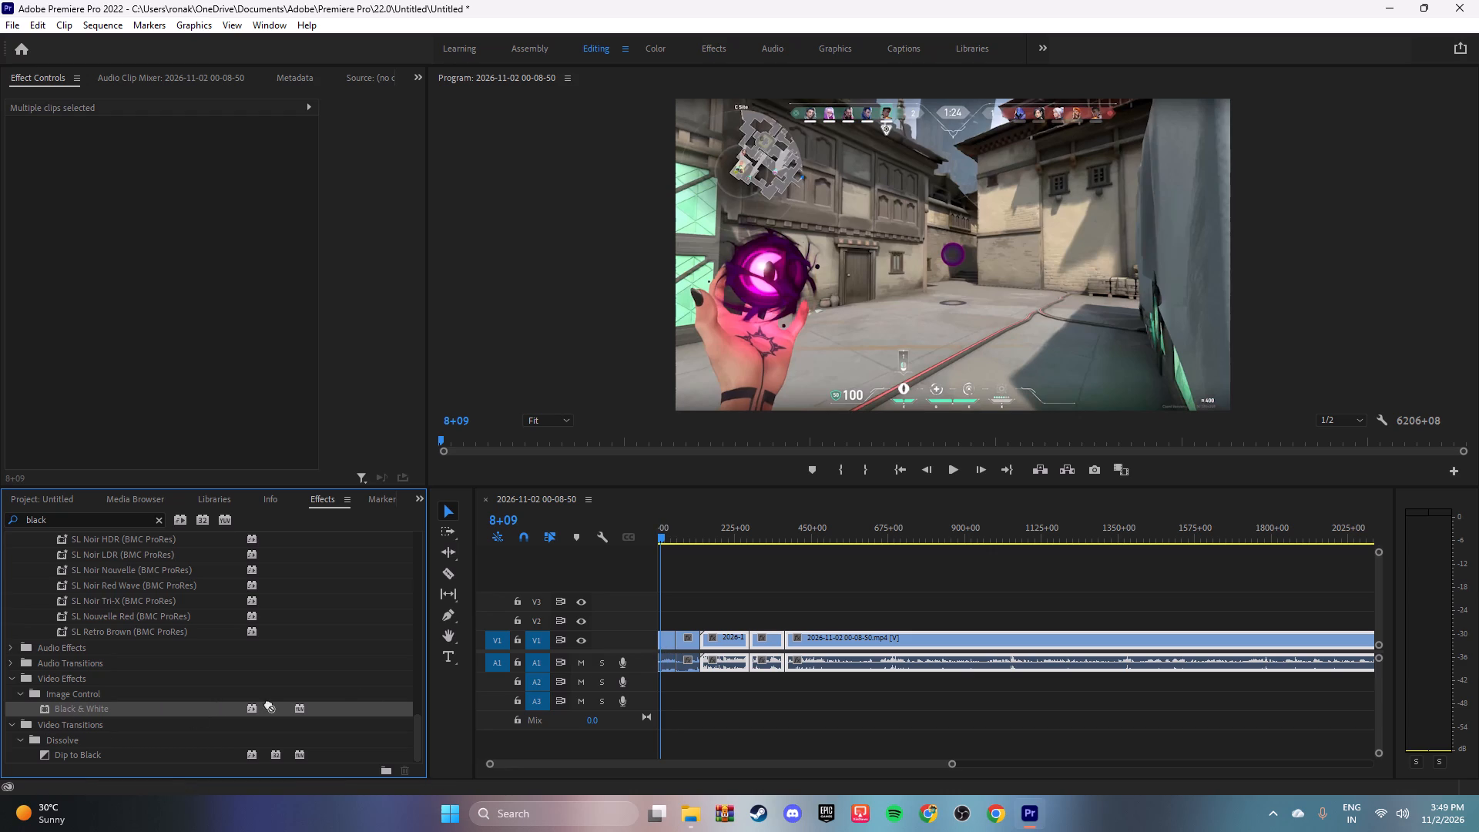
left_click_drag(268, 703, 671, 642)
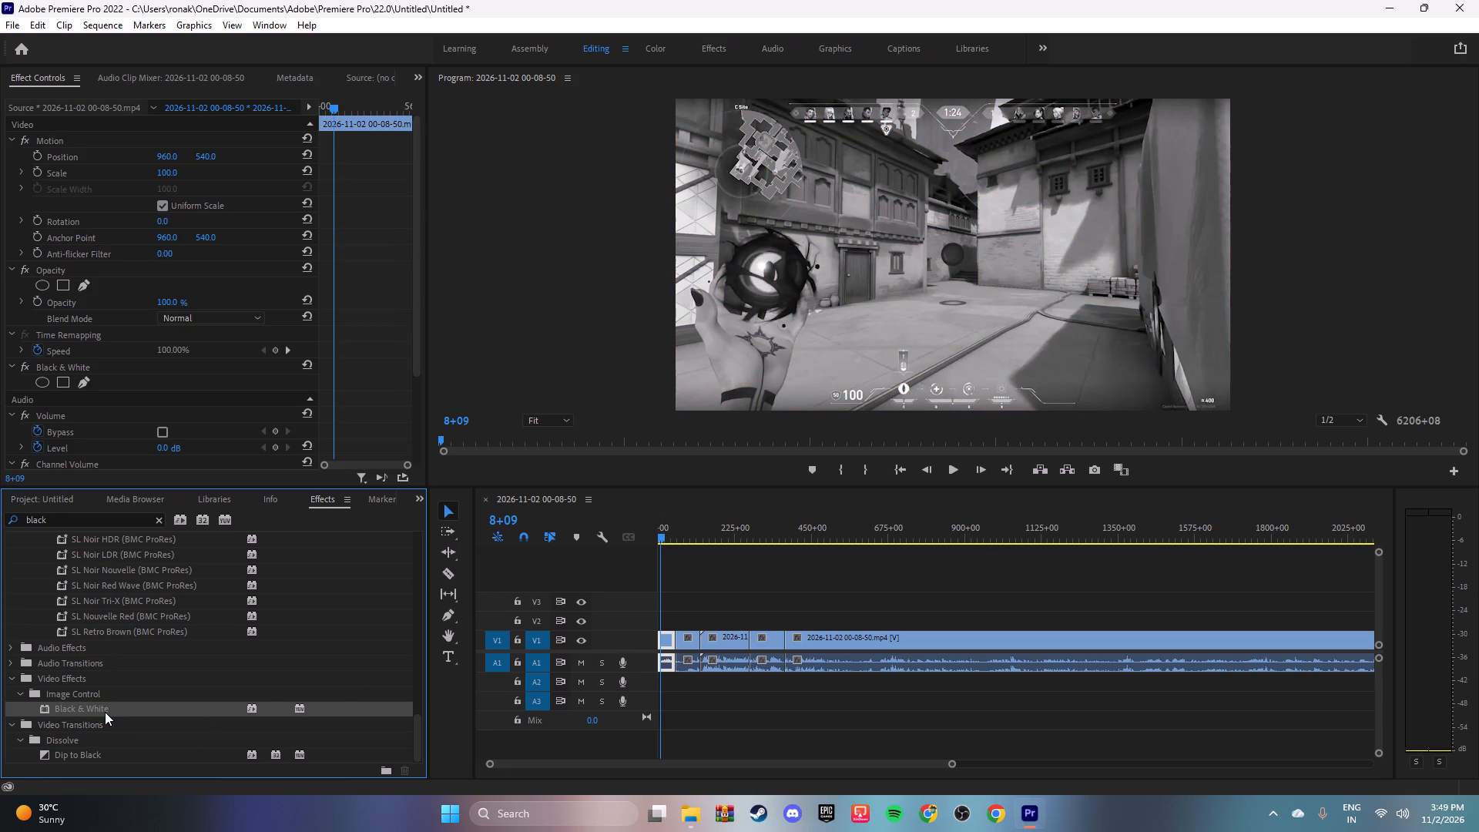
Apply the Black & White video effect to the second pasted highlight clip on V1.
left_click_drag(105, 708, 691, 643)
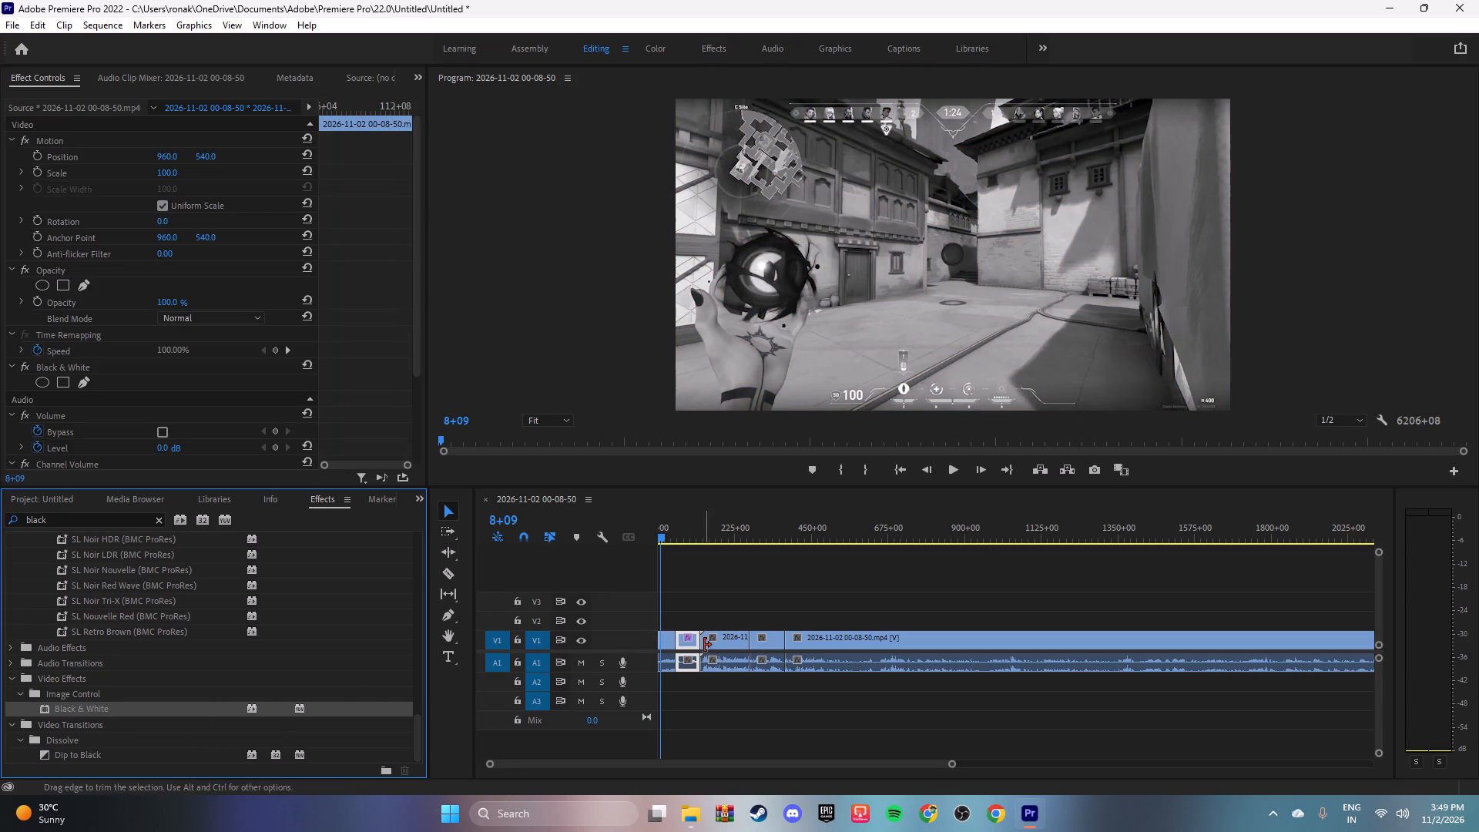
Play through the highlight ending into the lobby footage and split the V1 clip at 136+02, just before the speech starts.
key("space")
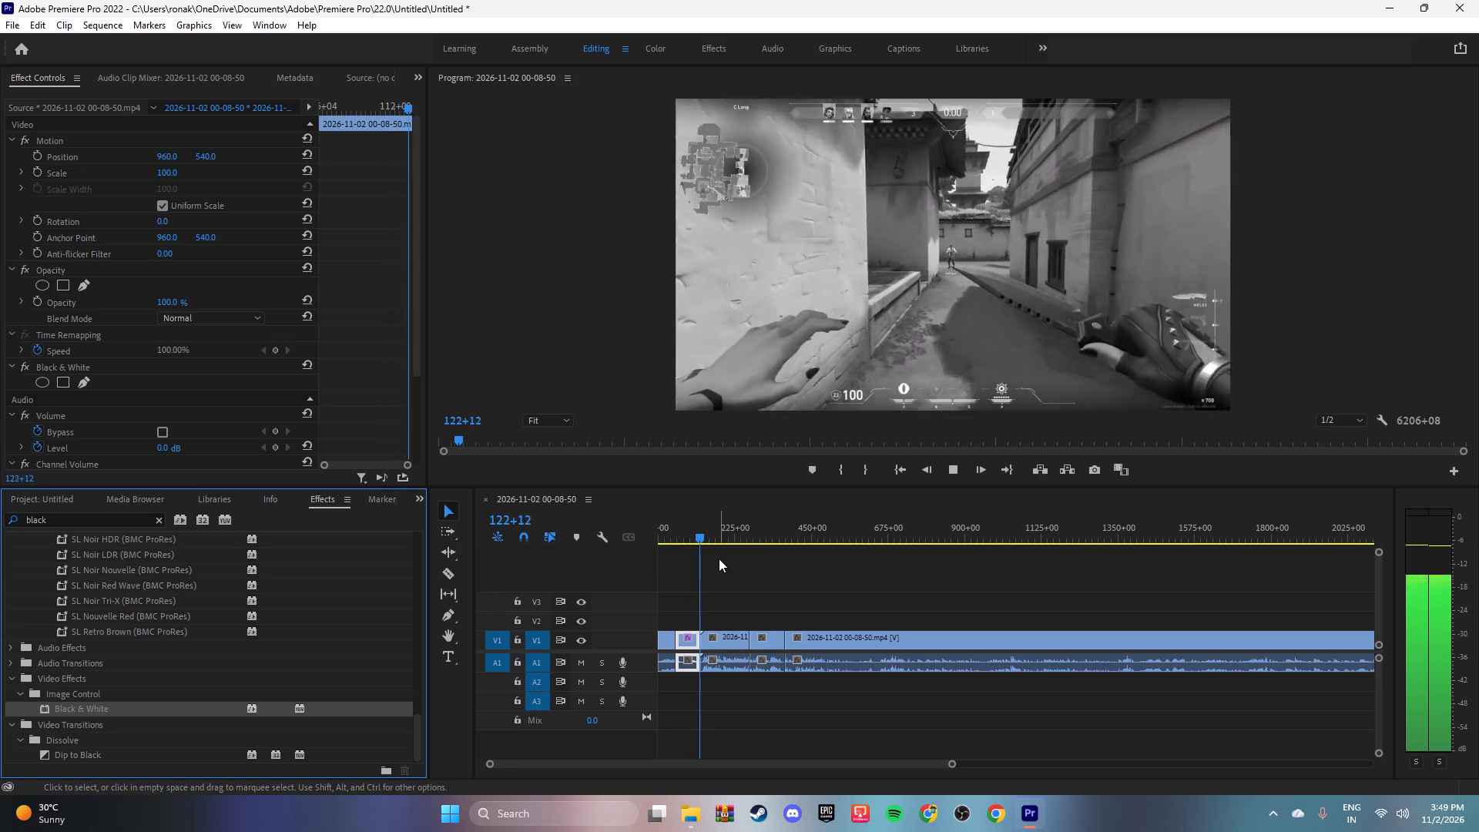
key("space")
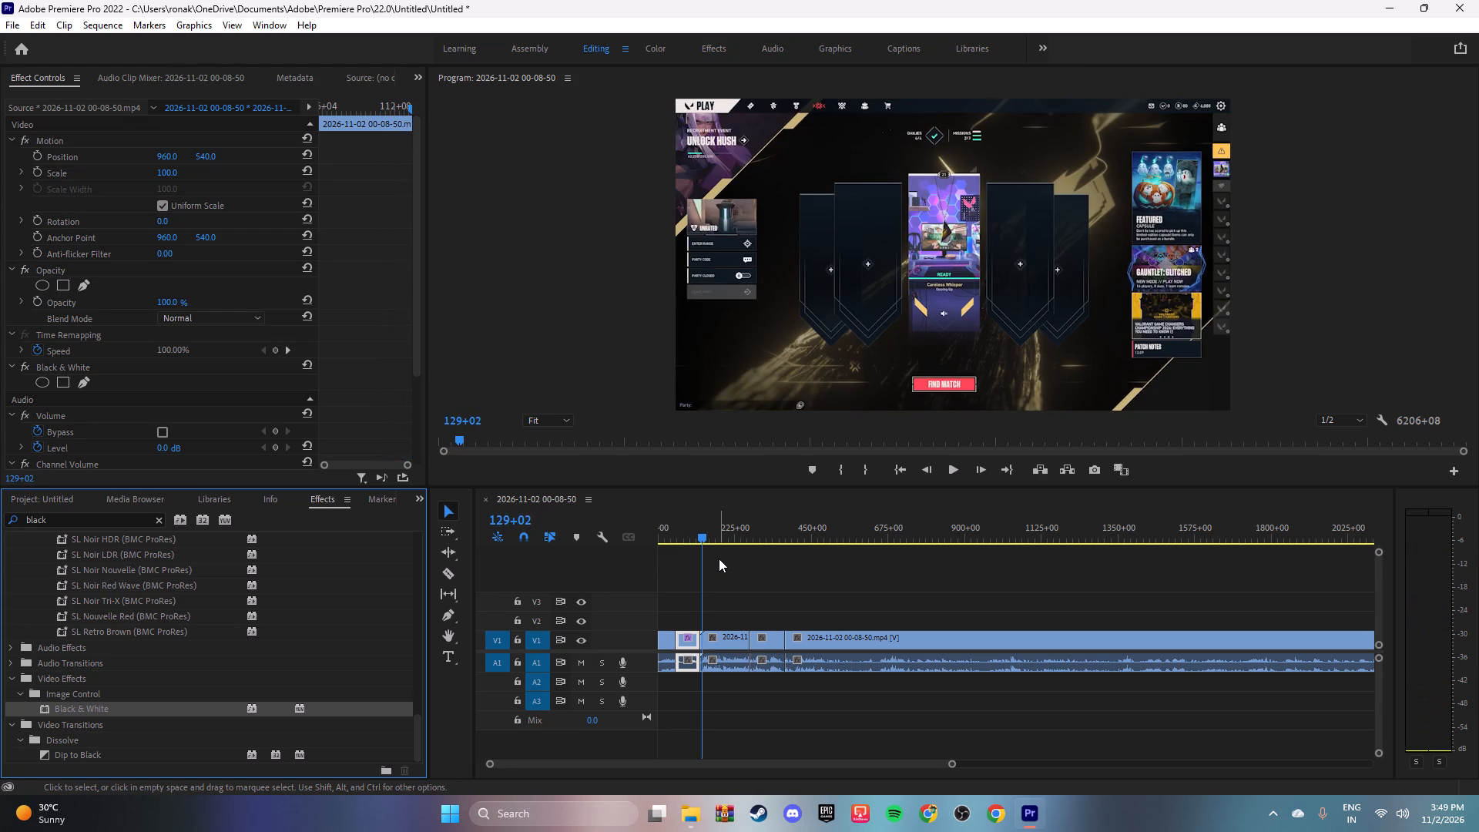
key("space")
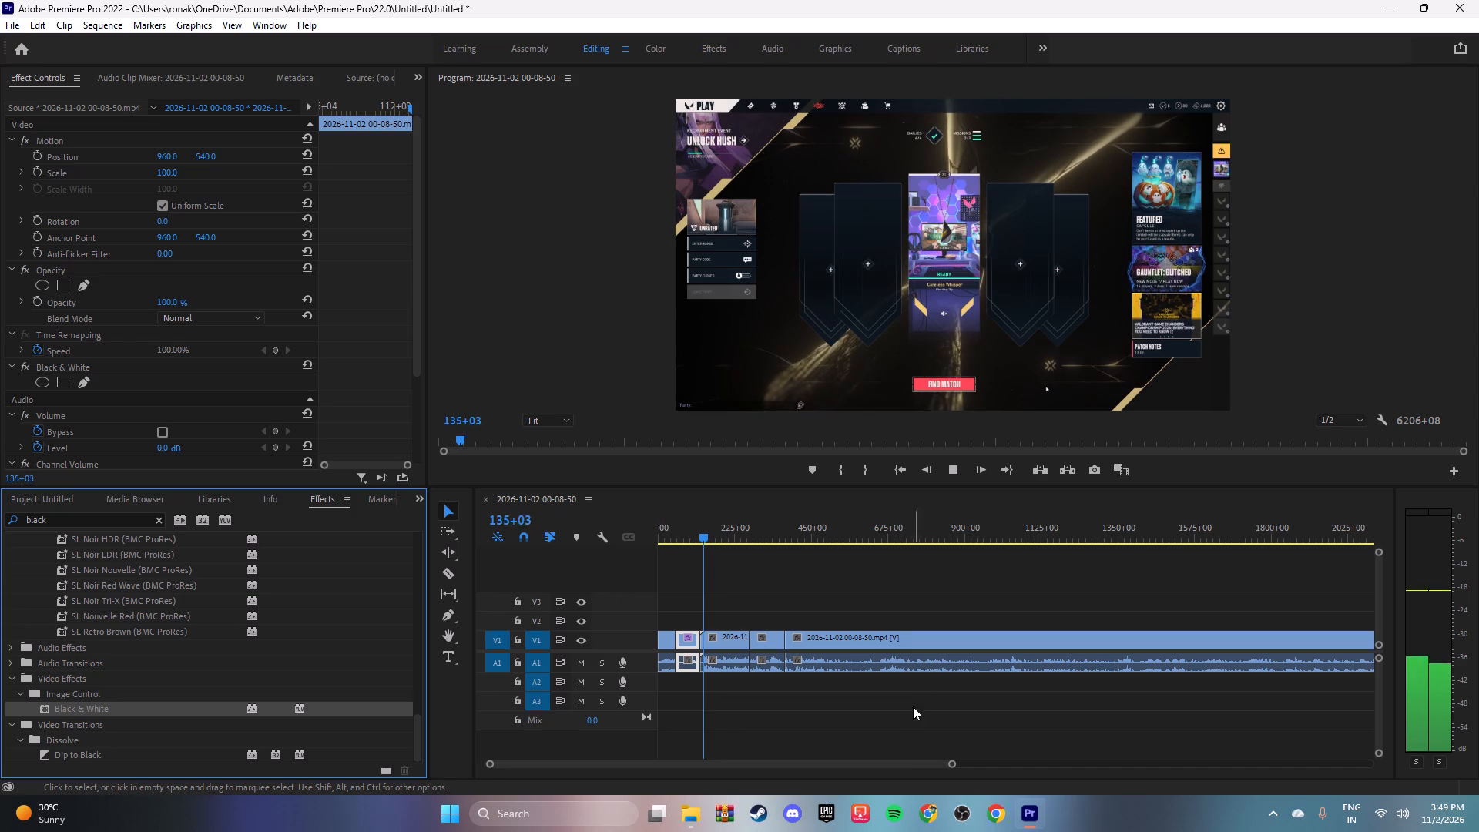
left_click_drag(950, 763, 764, 763)
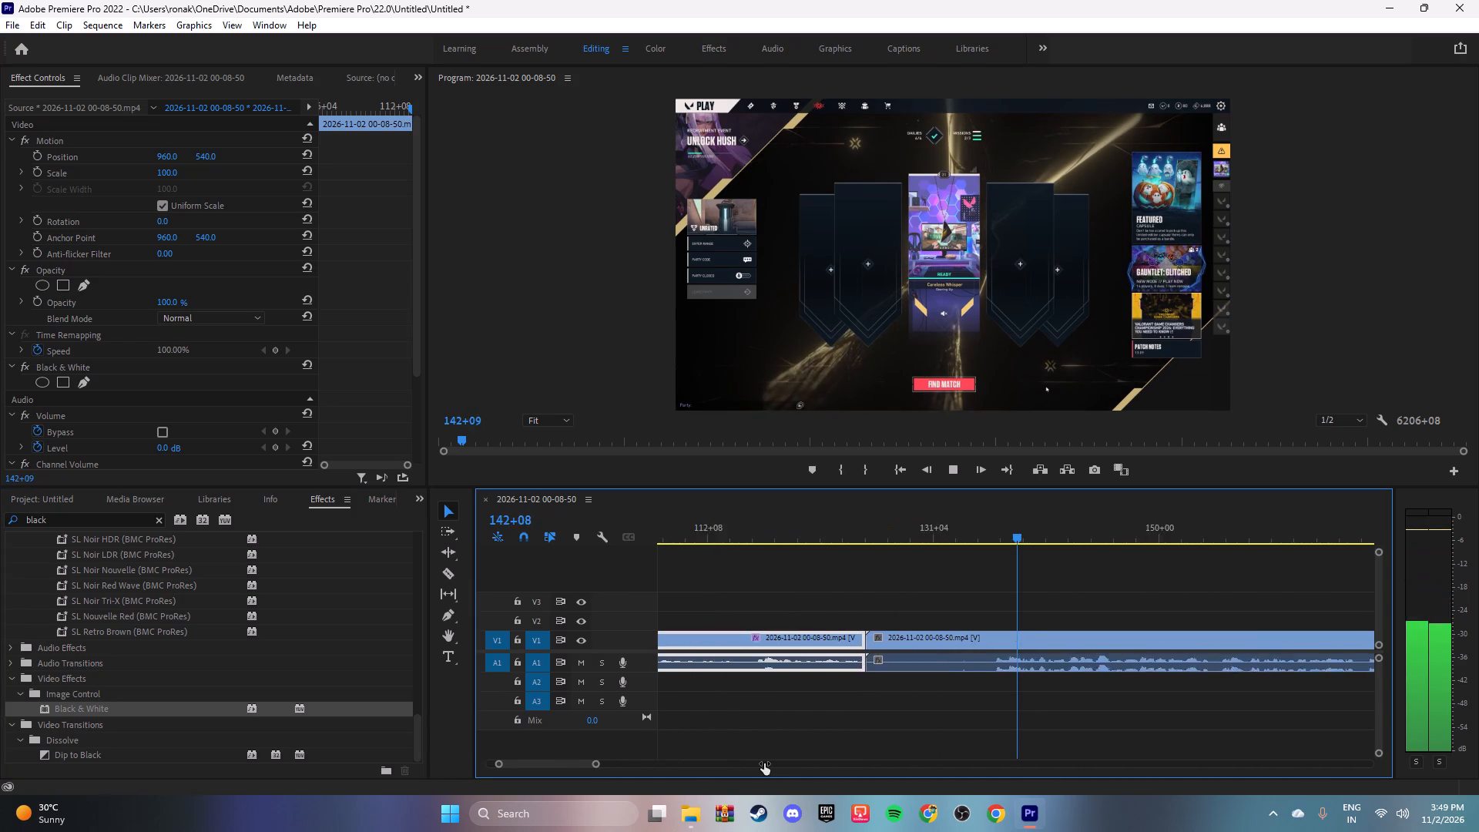
left_click_drag(764, 763, 753, 763)
key("space")
left_click_drag(1186, 533, 961, 549)
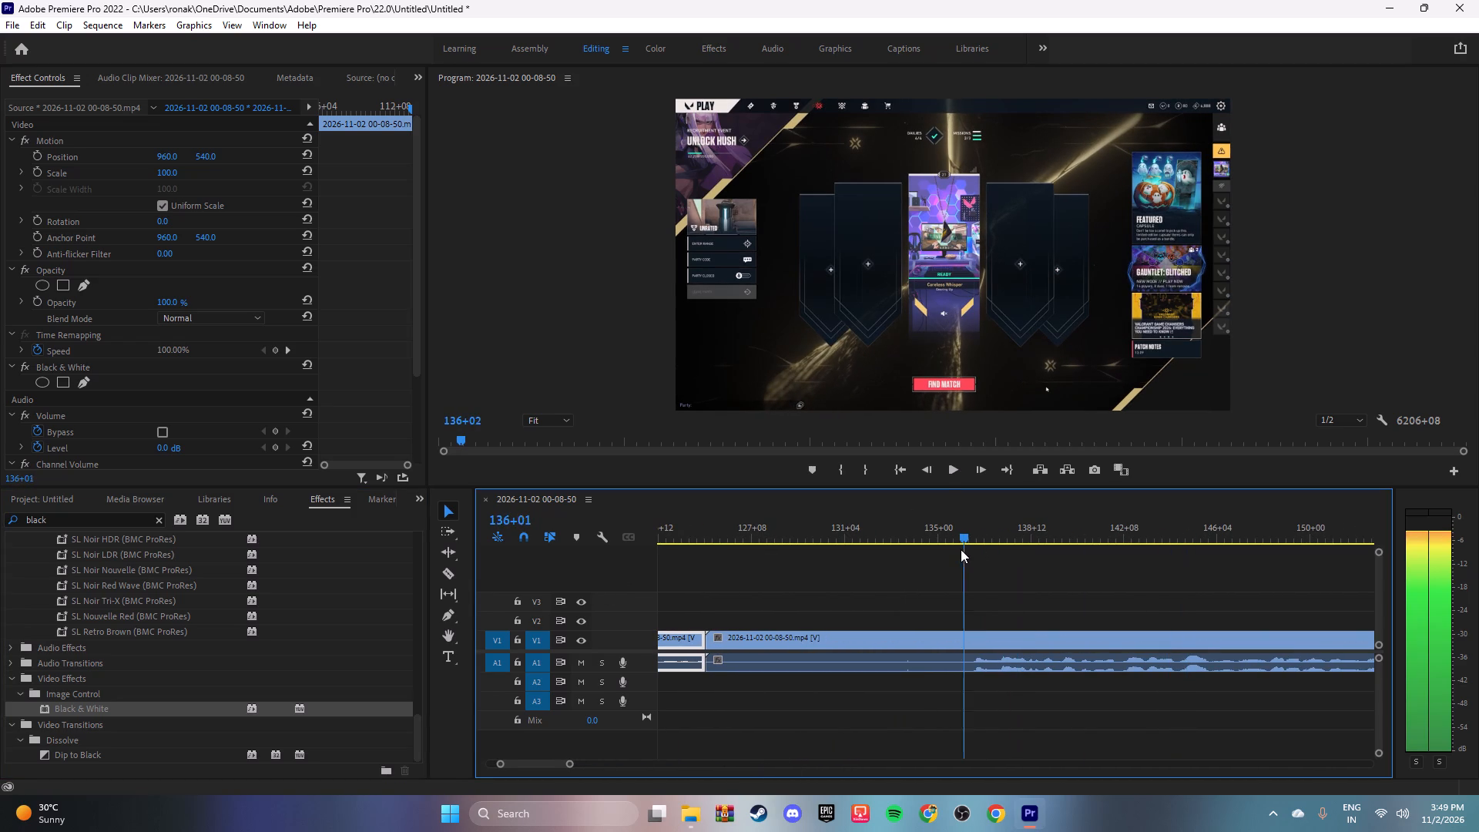
left_click_drag(961, 549, 965, 549)
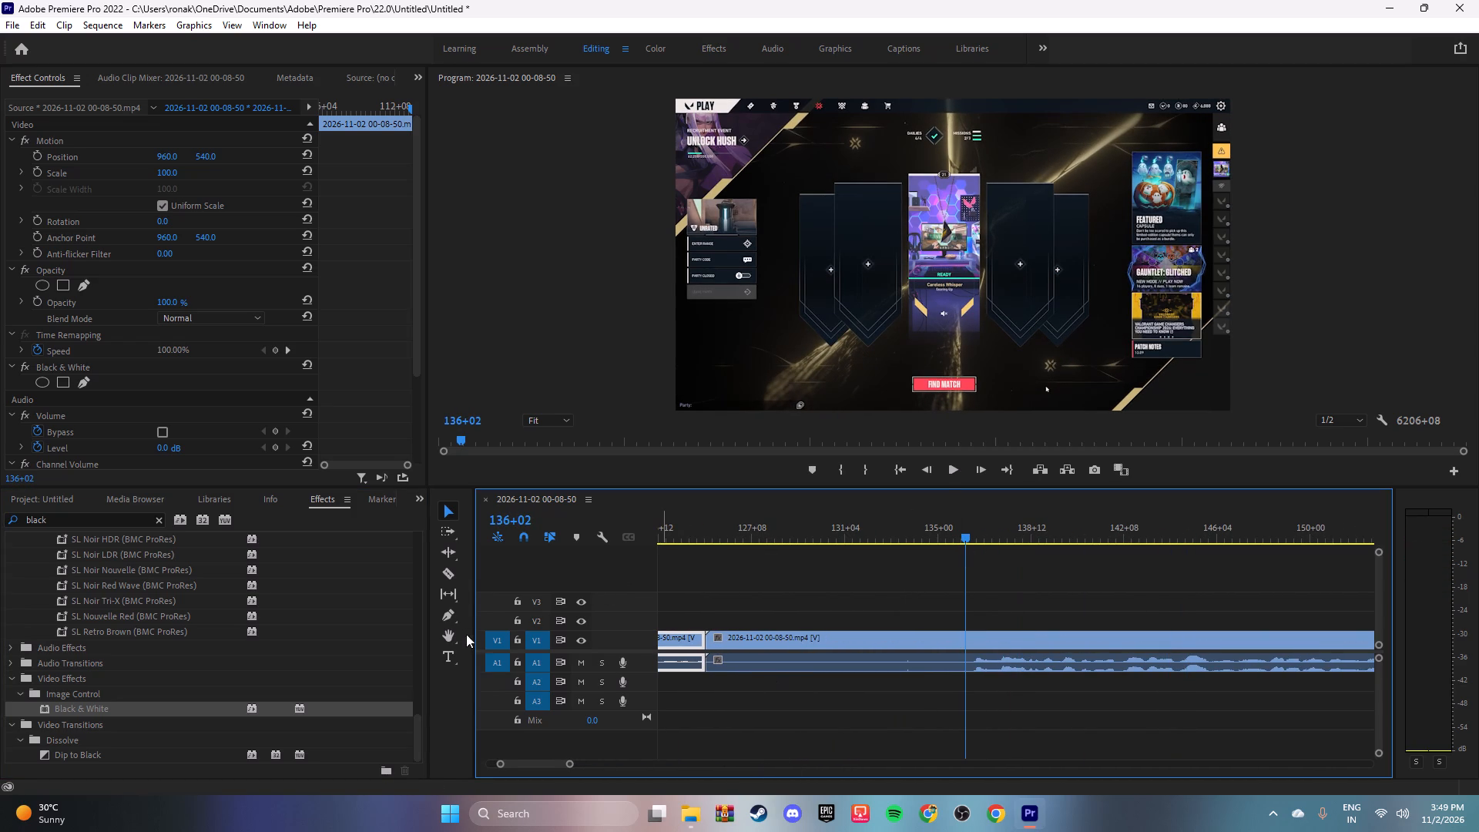
left_click(454, 572)
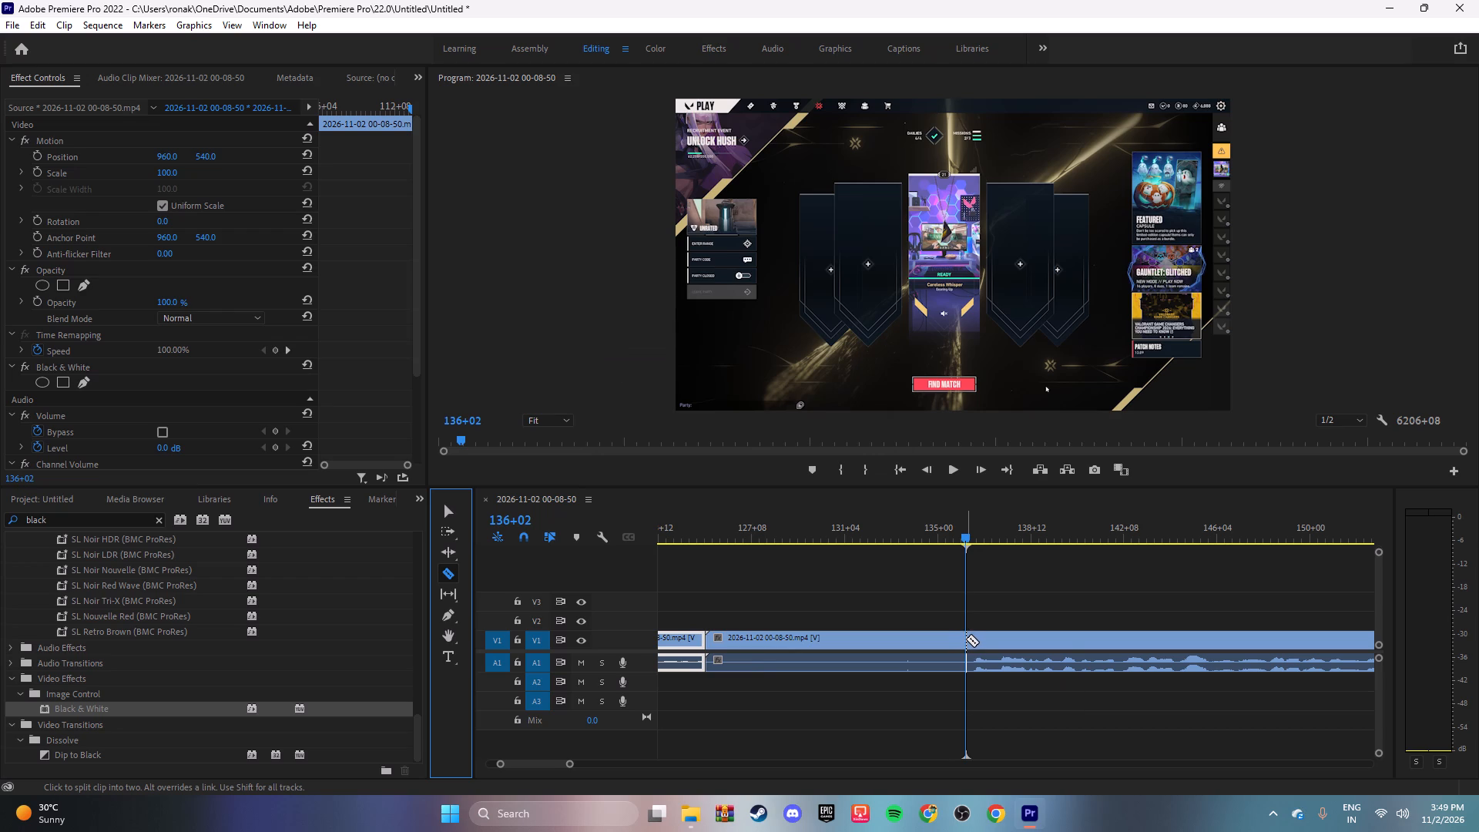
left_click(966, 639)
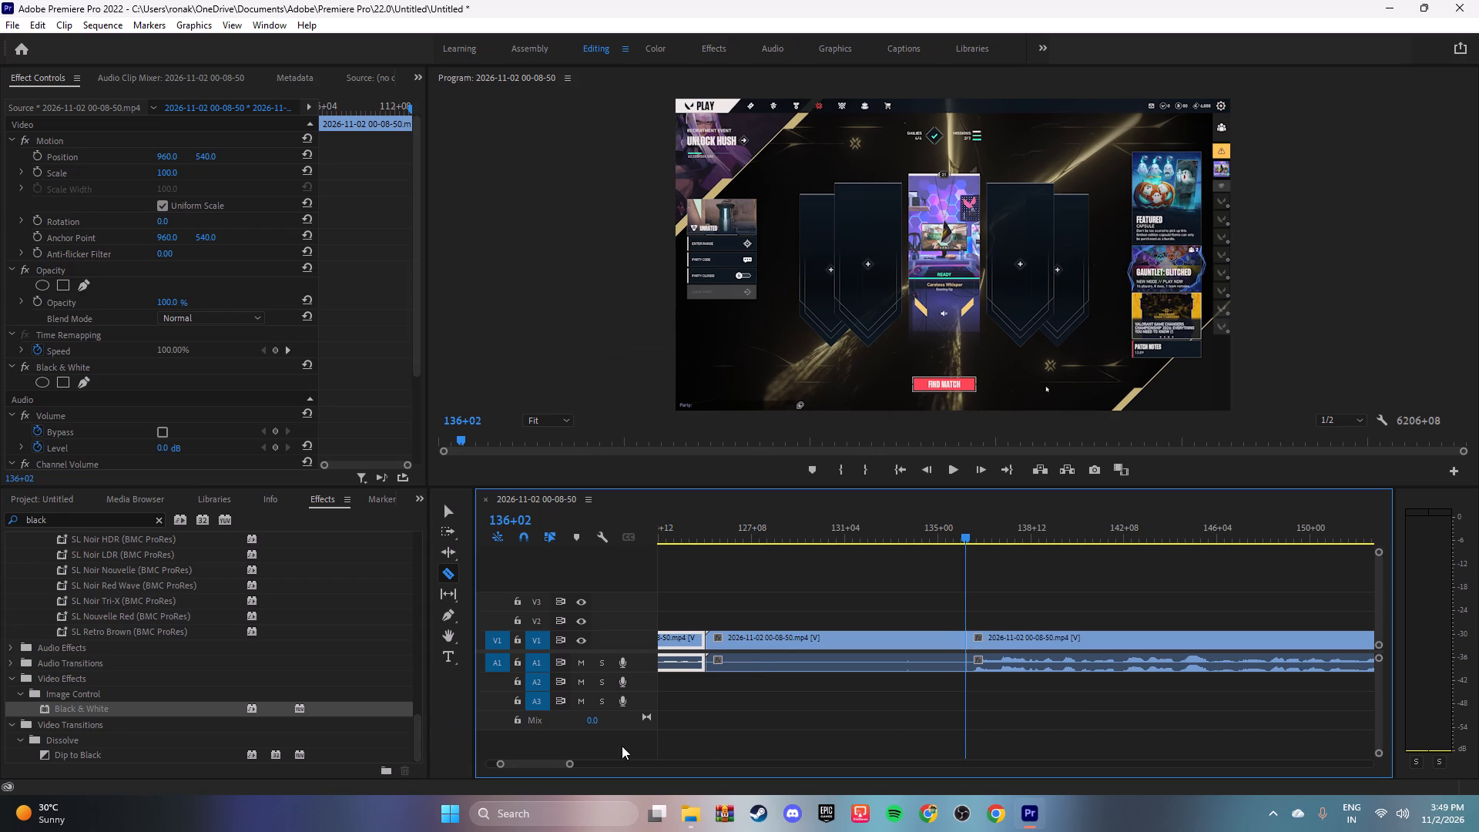
Delete the silent lobby segment between the second black-and-white highlight and the cut at 136+02.
key("v")
left_click(836, 641)
right_click(837, 629)
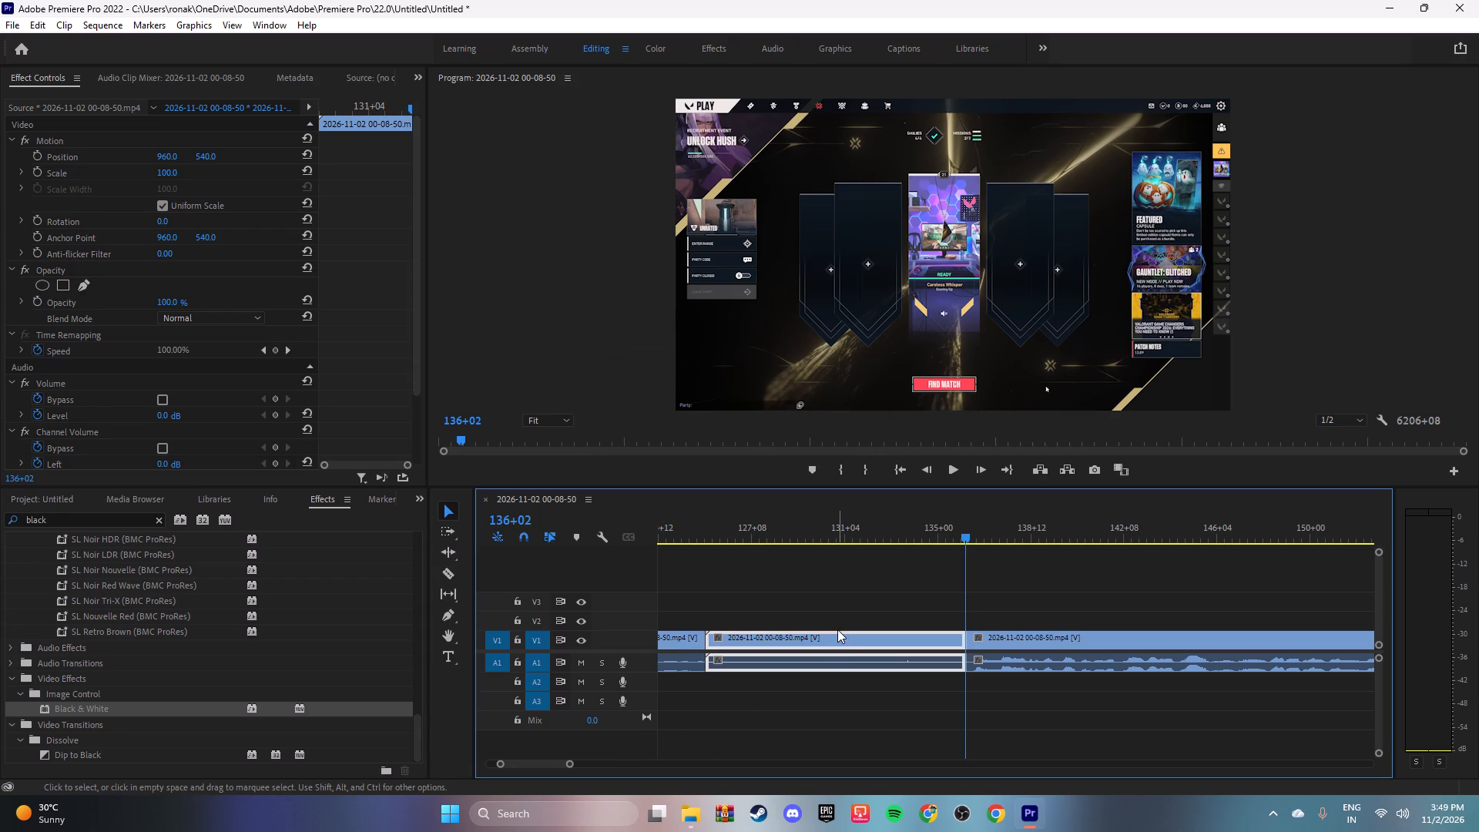
right_click(839, 633)
left_click(914, 83)
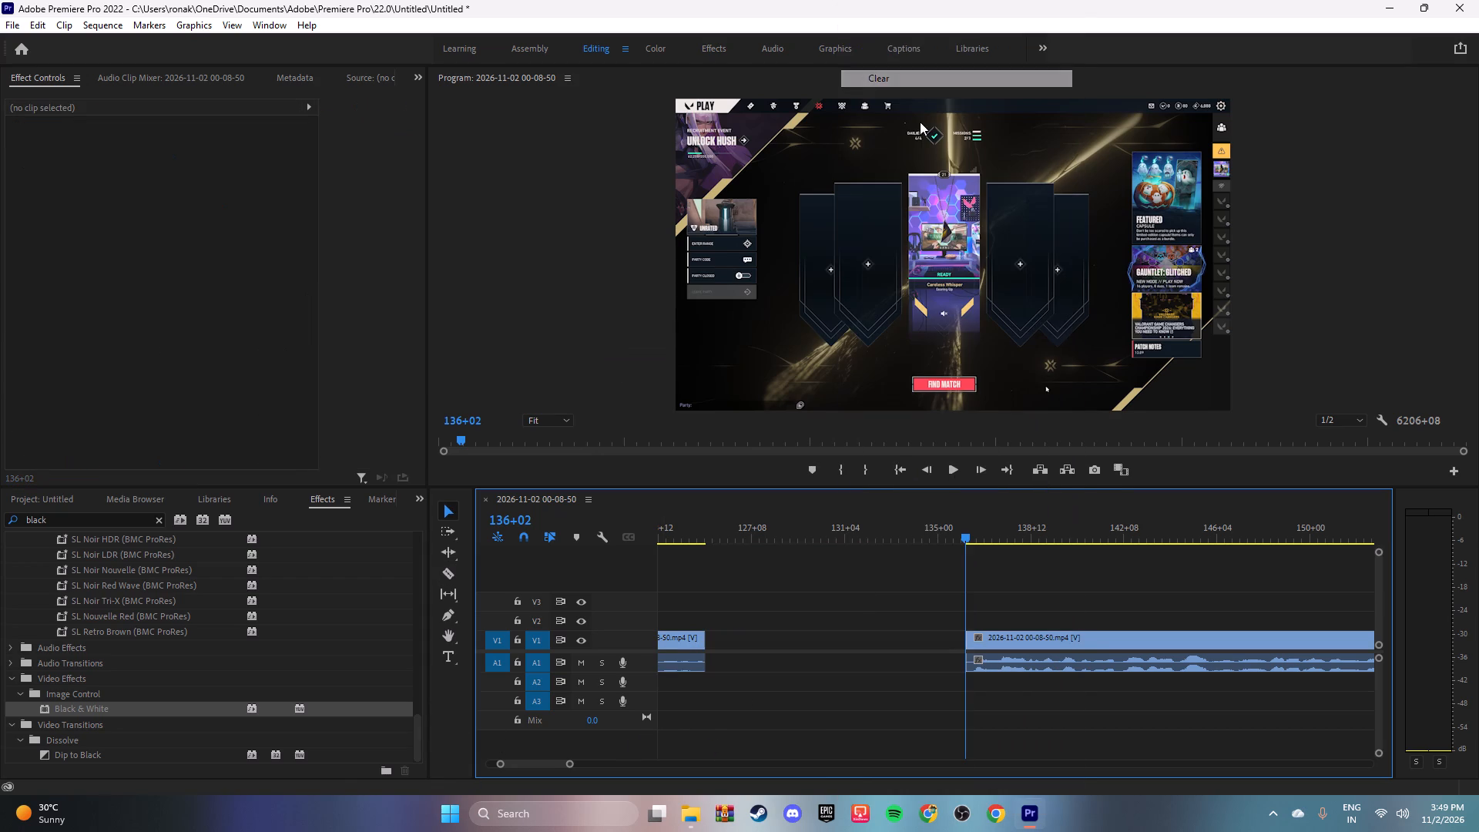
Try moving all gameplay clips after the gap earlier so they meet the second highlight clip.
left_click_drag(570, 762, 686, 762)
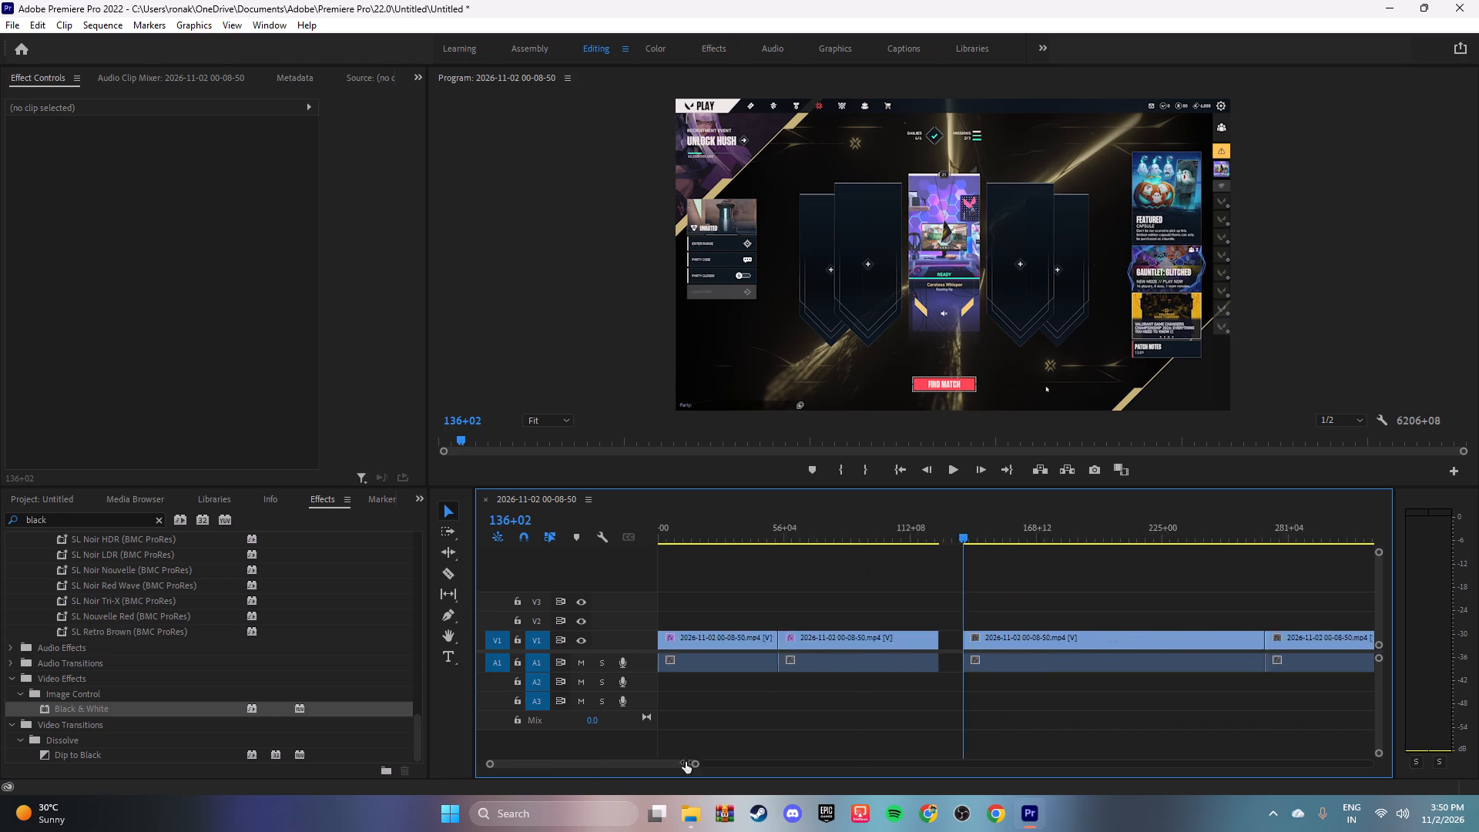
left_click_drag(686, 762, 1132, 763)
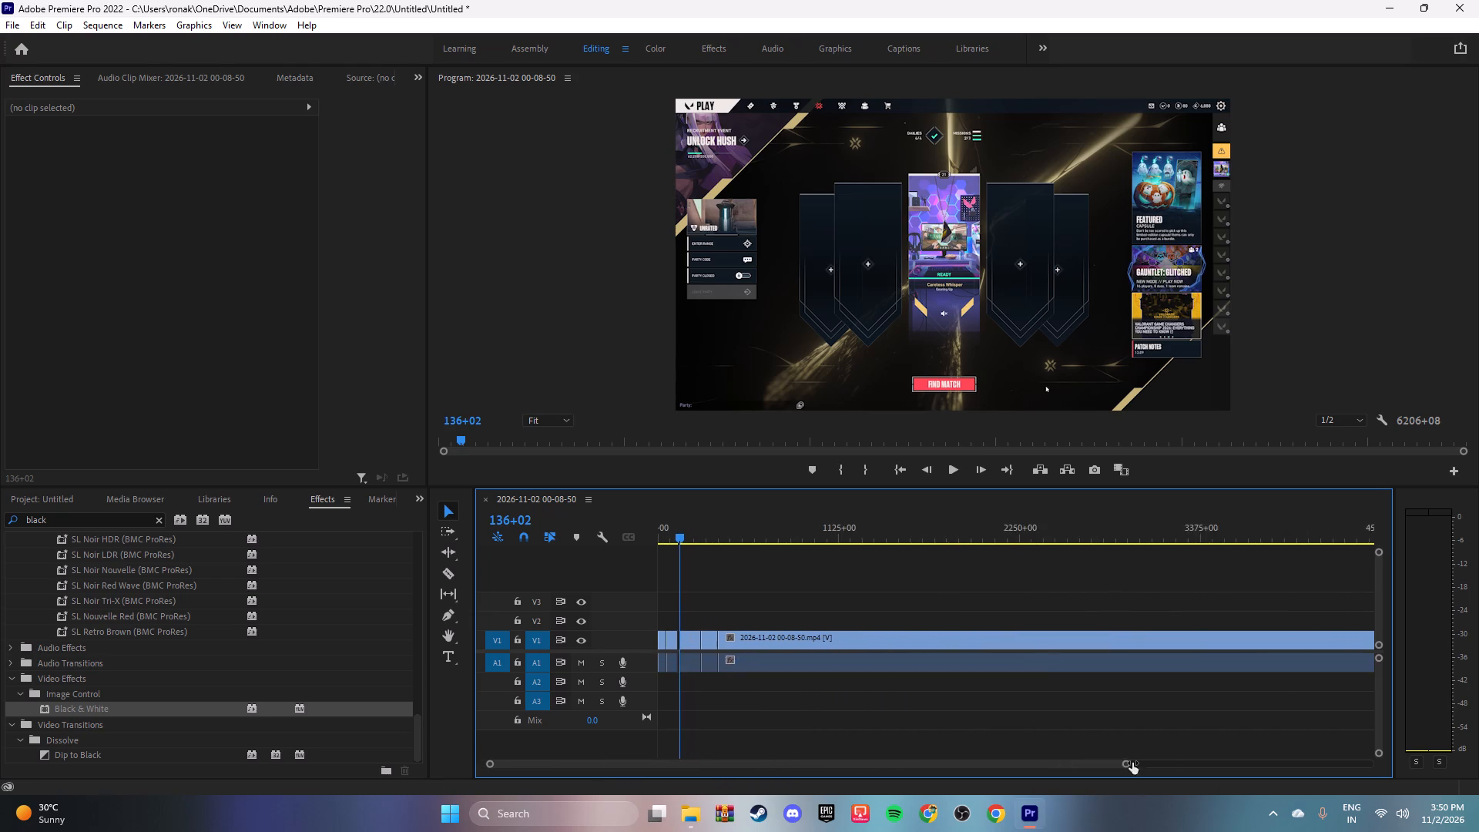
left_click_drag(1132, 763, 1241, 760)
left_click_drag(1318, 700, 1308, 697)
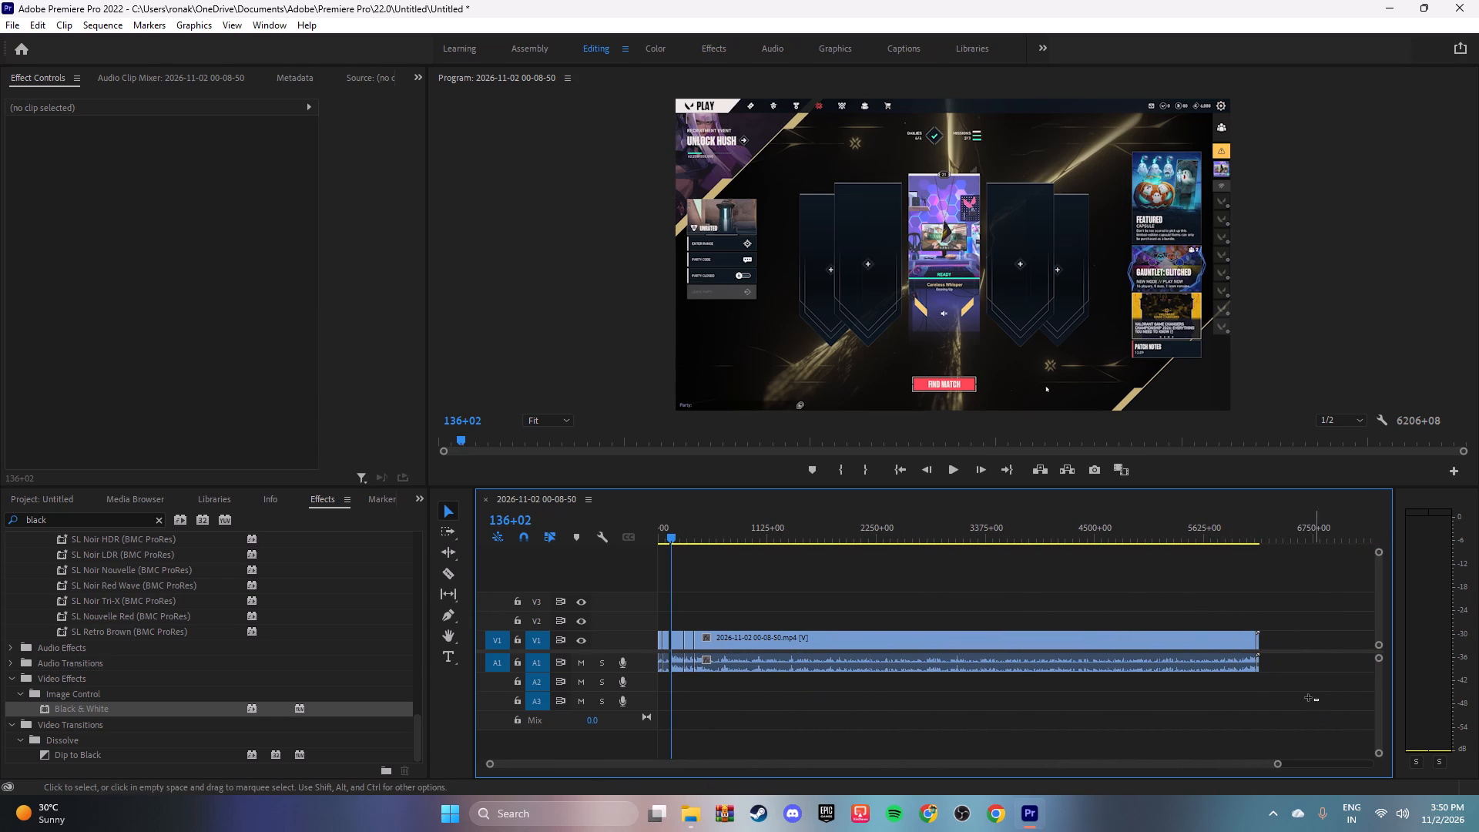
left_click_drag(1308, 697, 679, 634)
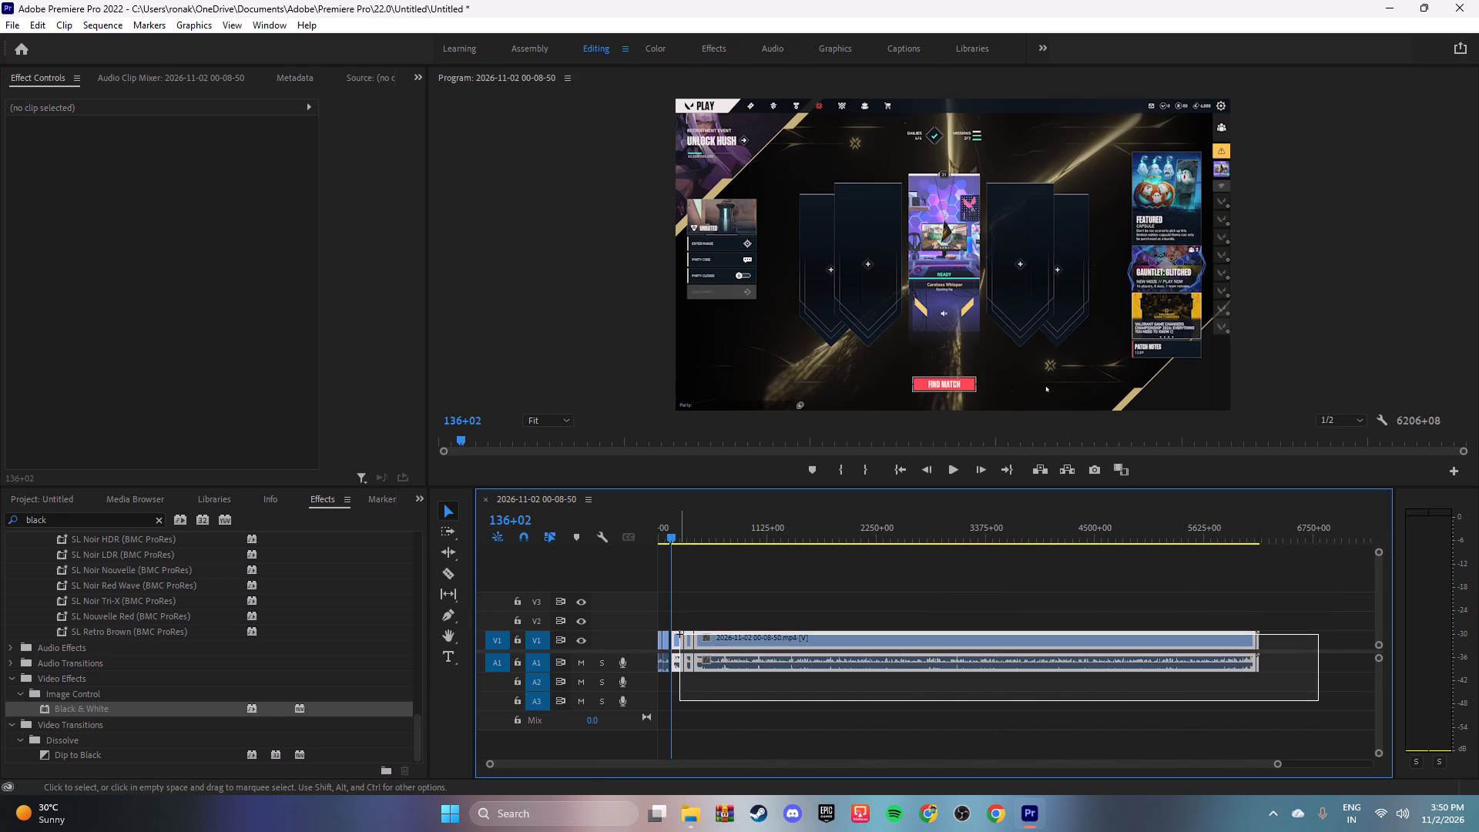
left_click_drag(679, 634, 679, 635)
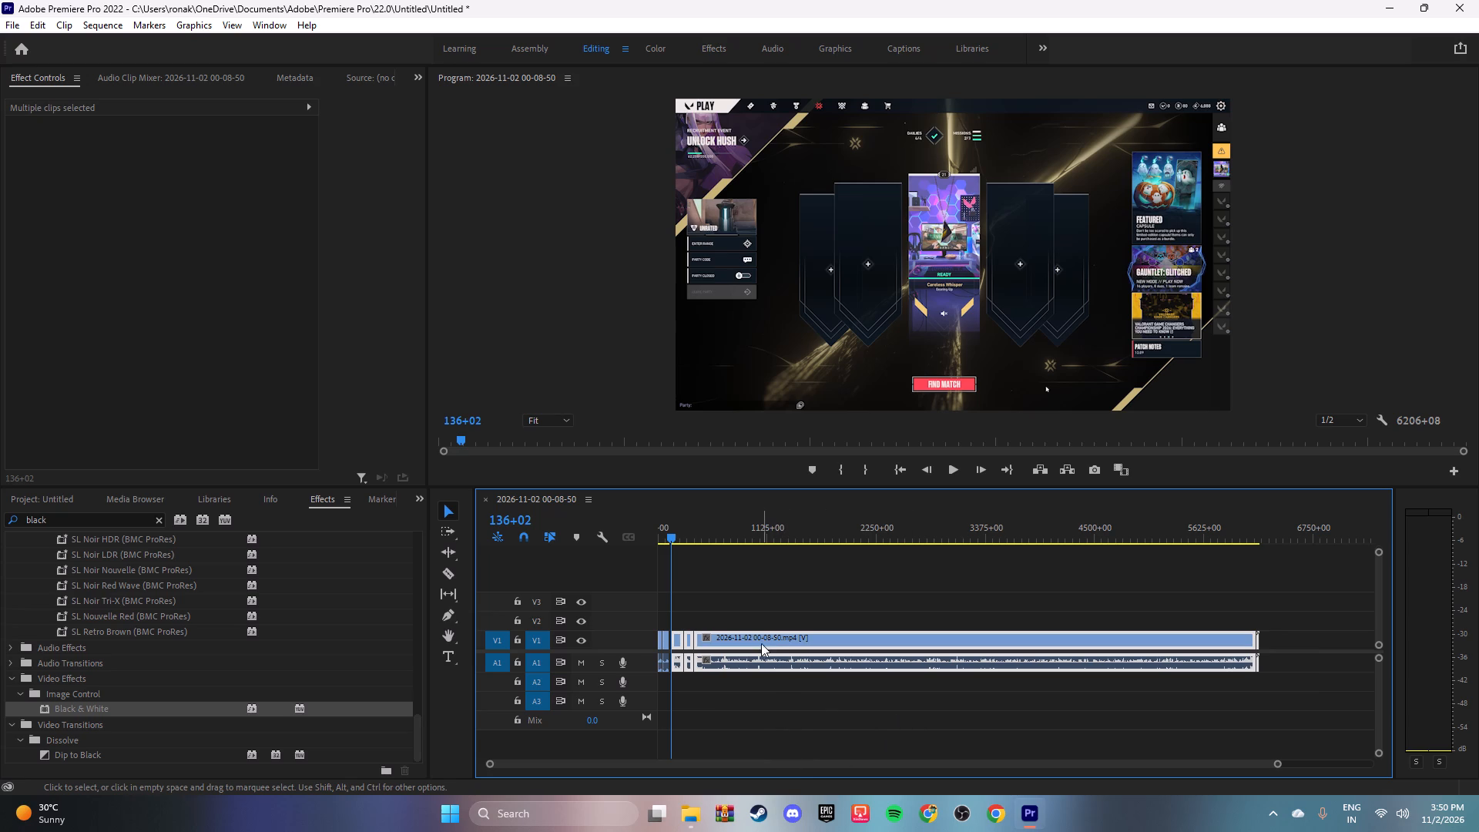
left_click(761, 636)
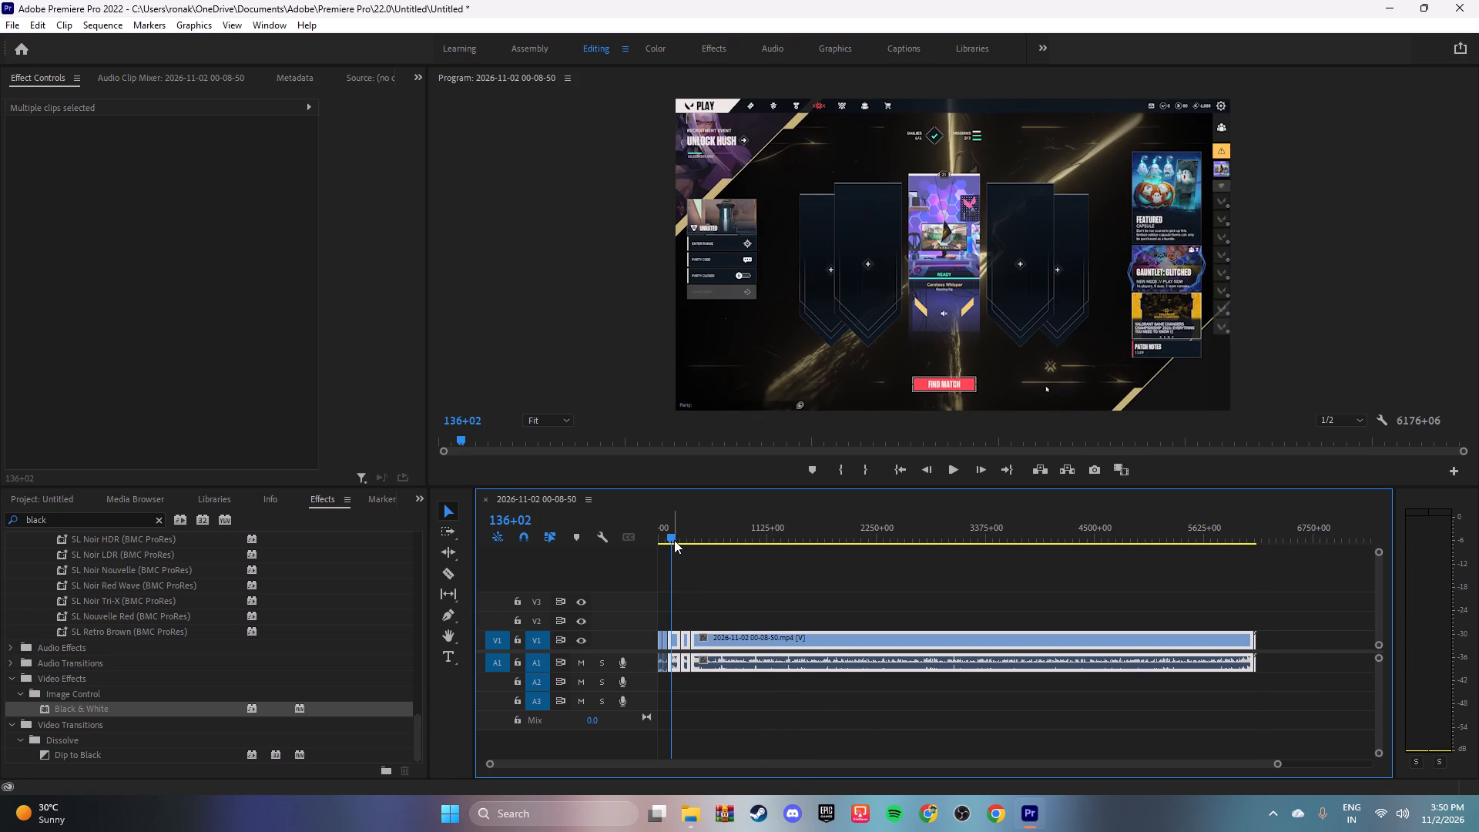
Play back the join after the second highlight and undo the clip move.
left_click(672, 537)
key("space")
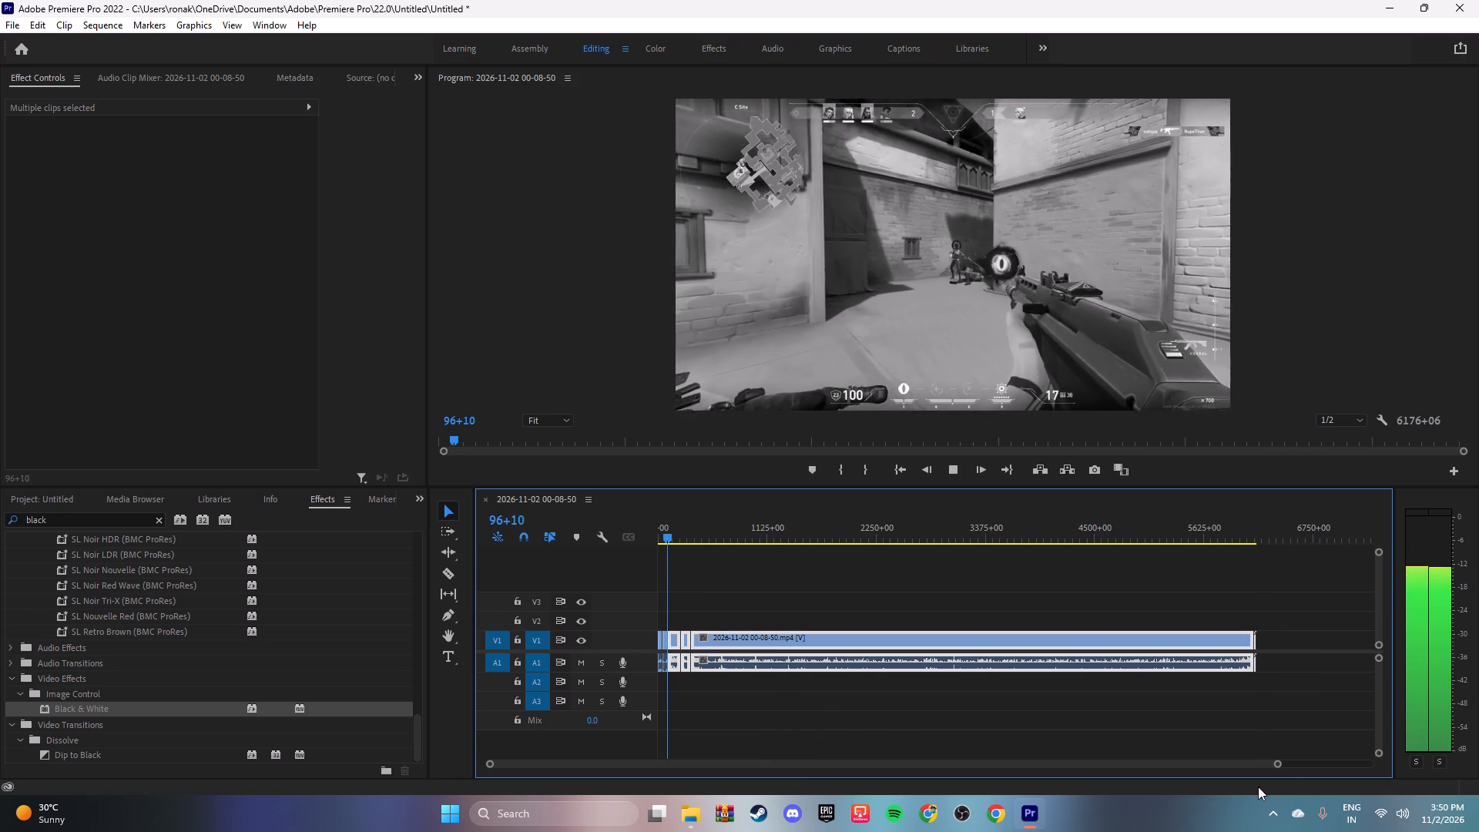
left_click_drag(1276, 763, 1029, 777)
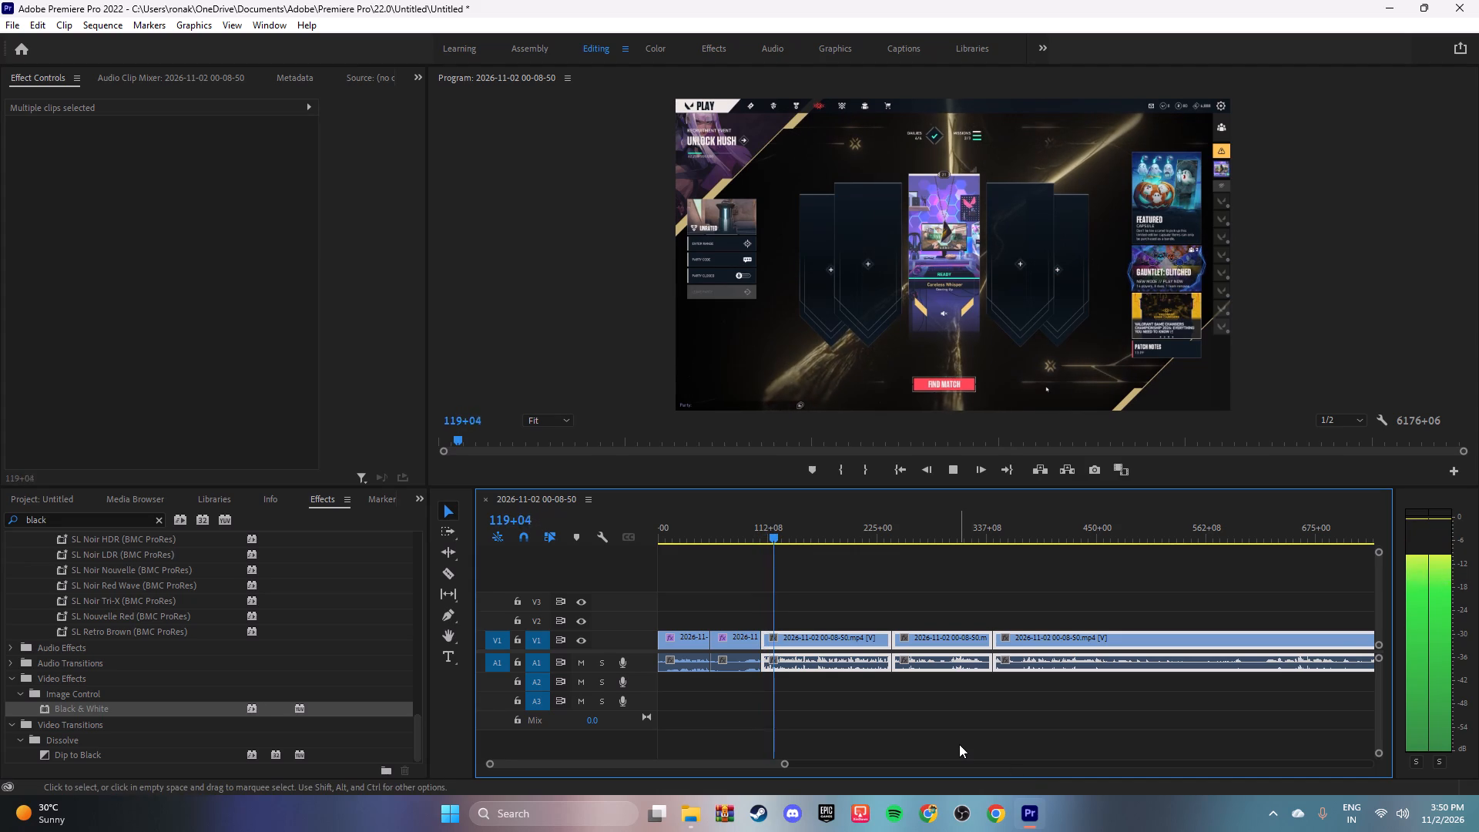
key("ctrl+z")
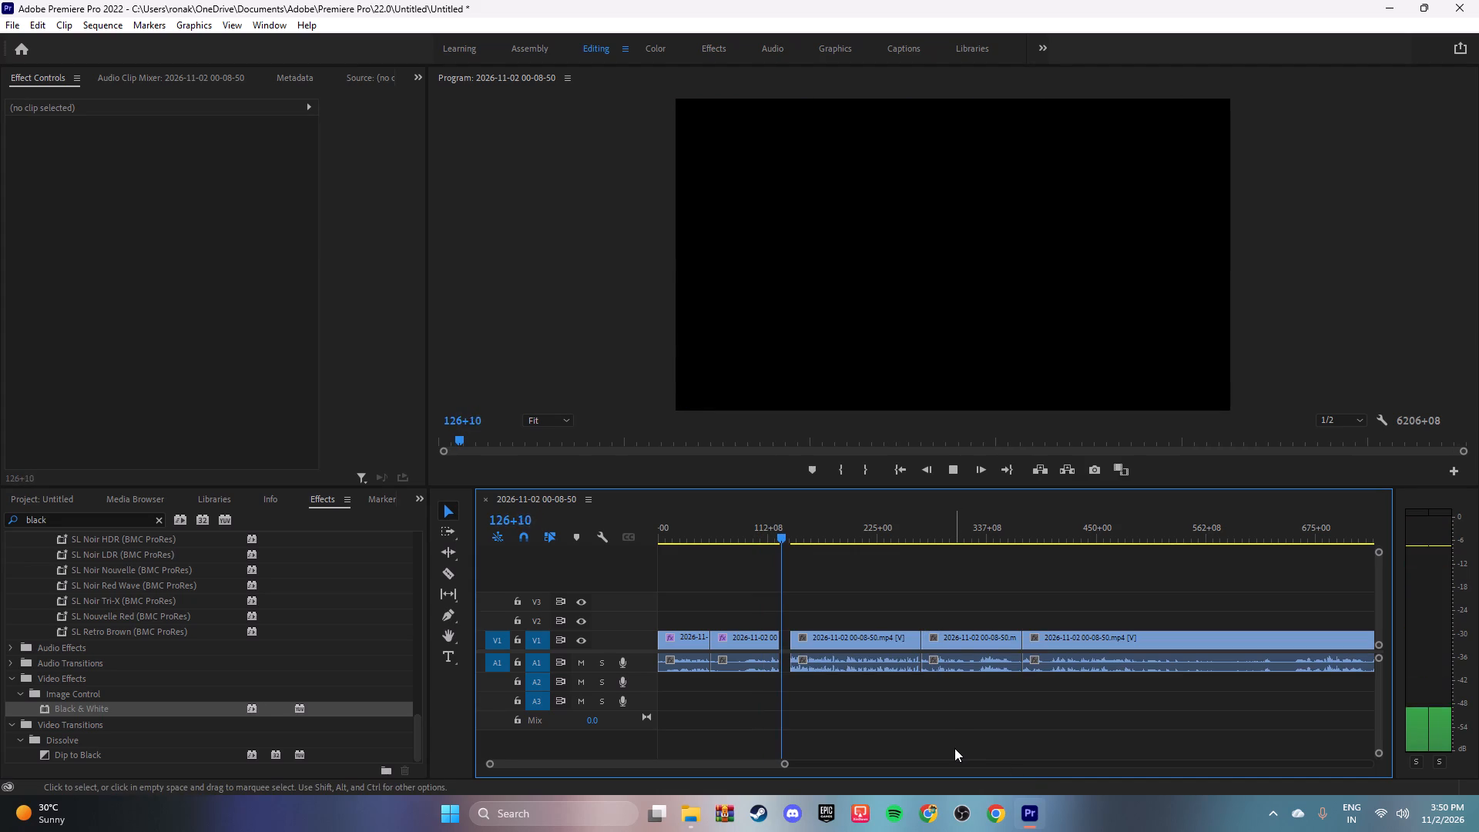
Move all gameplay clips after the gap flush against the end of the second highlight, and play back the join.
left_click_drag(1145, 730, 907, 647)
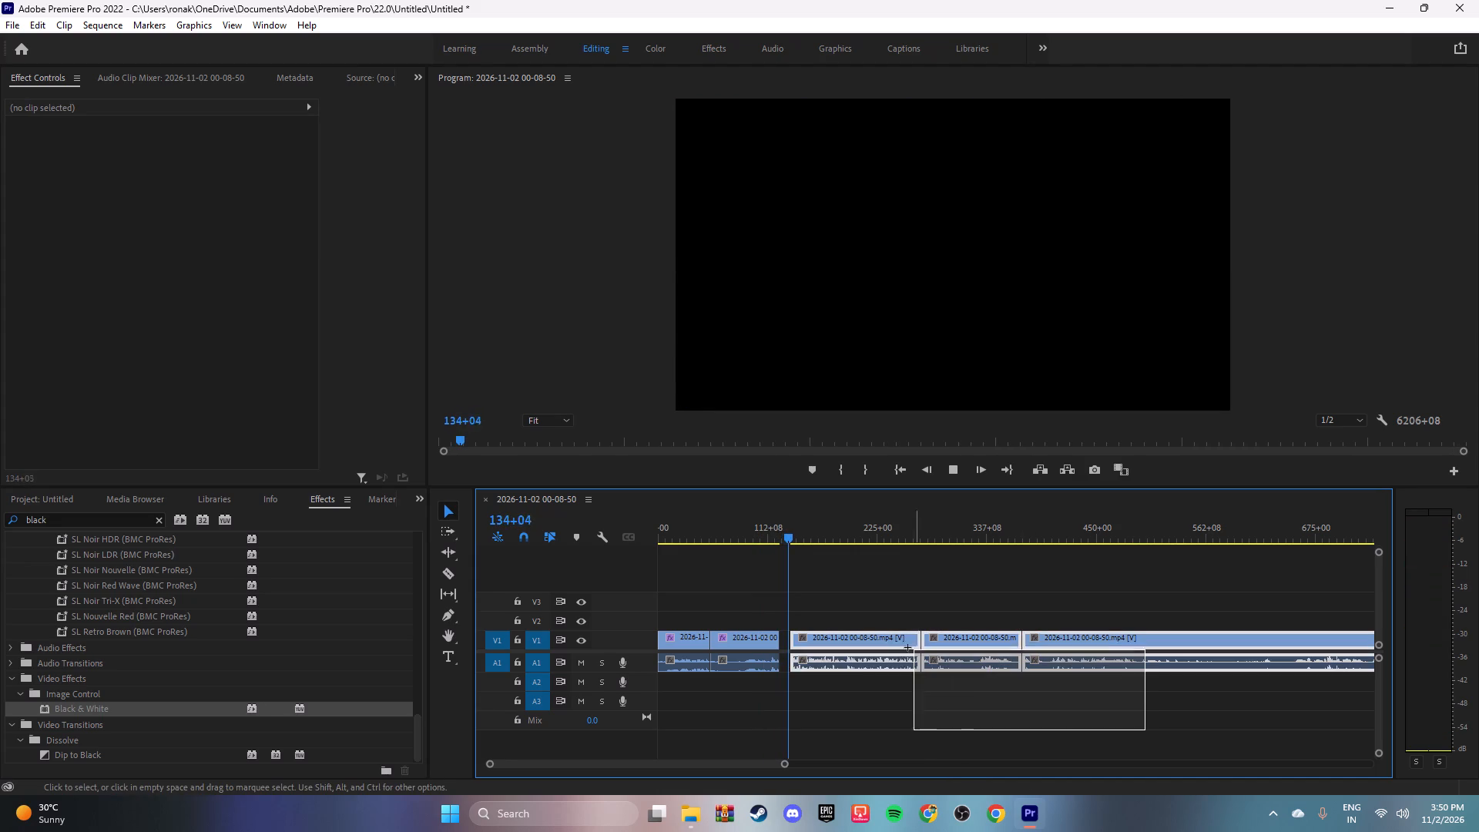
left_click_drag(907, 647, 868, 636)
left_click(872, 637)
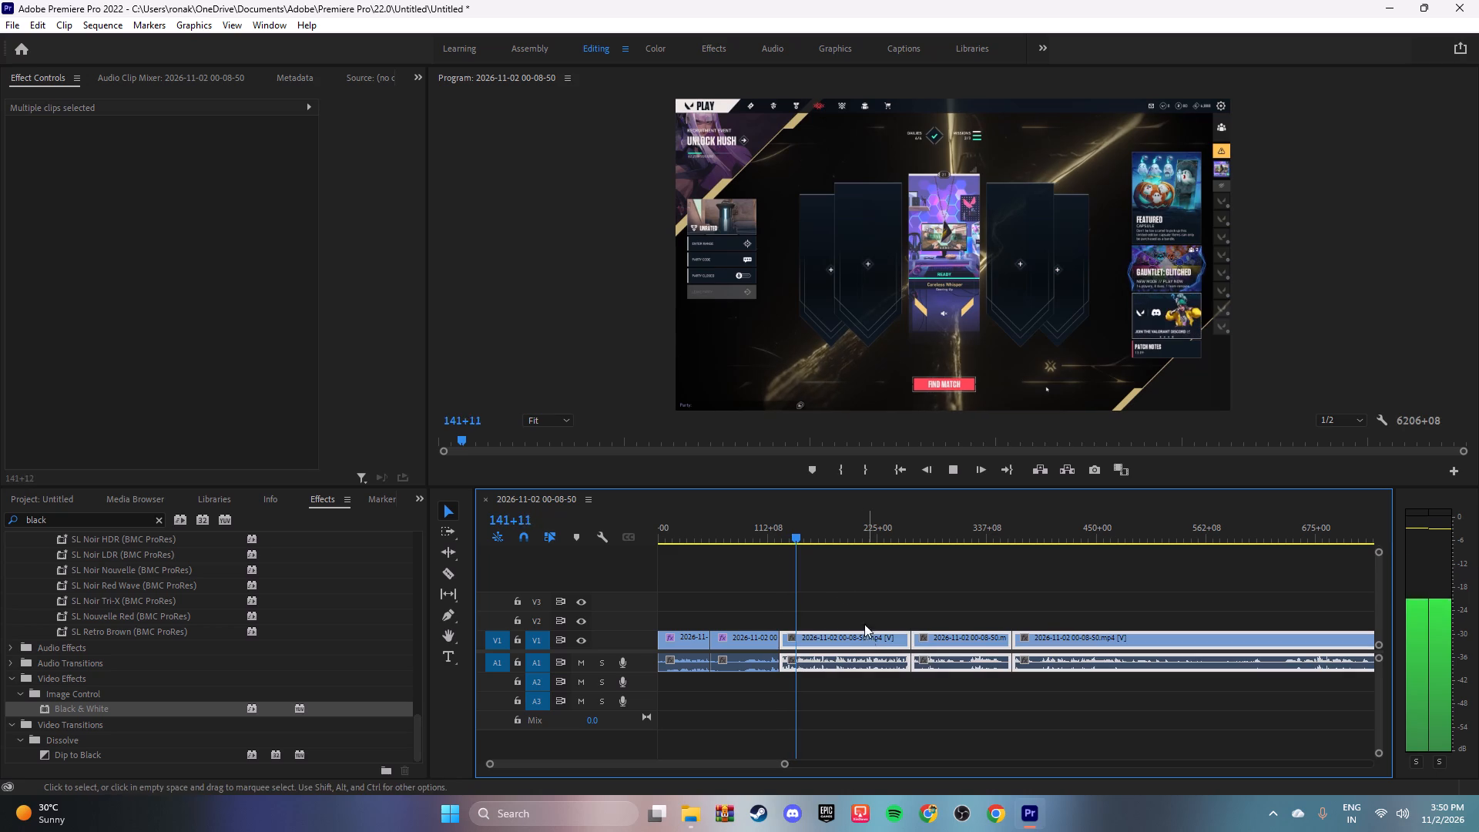
left_click_drag(796, 534, 773, 532)
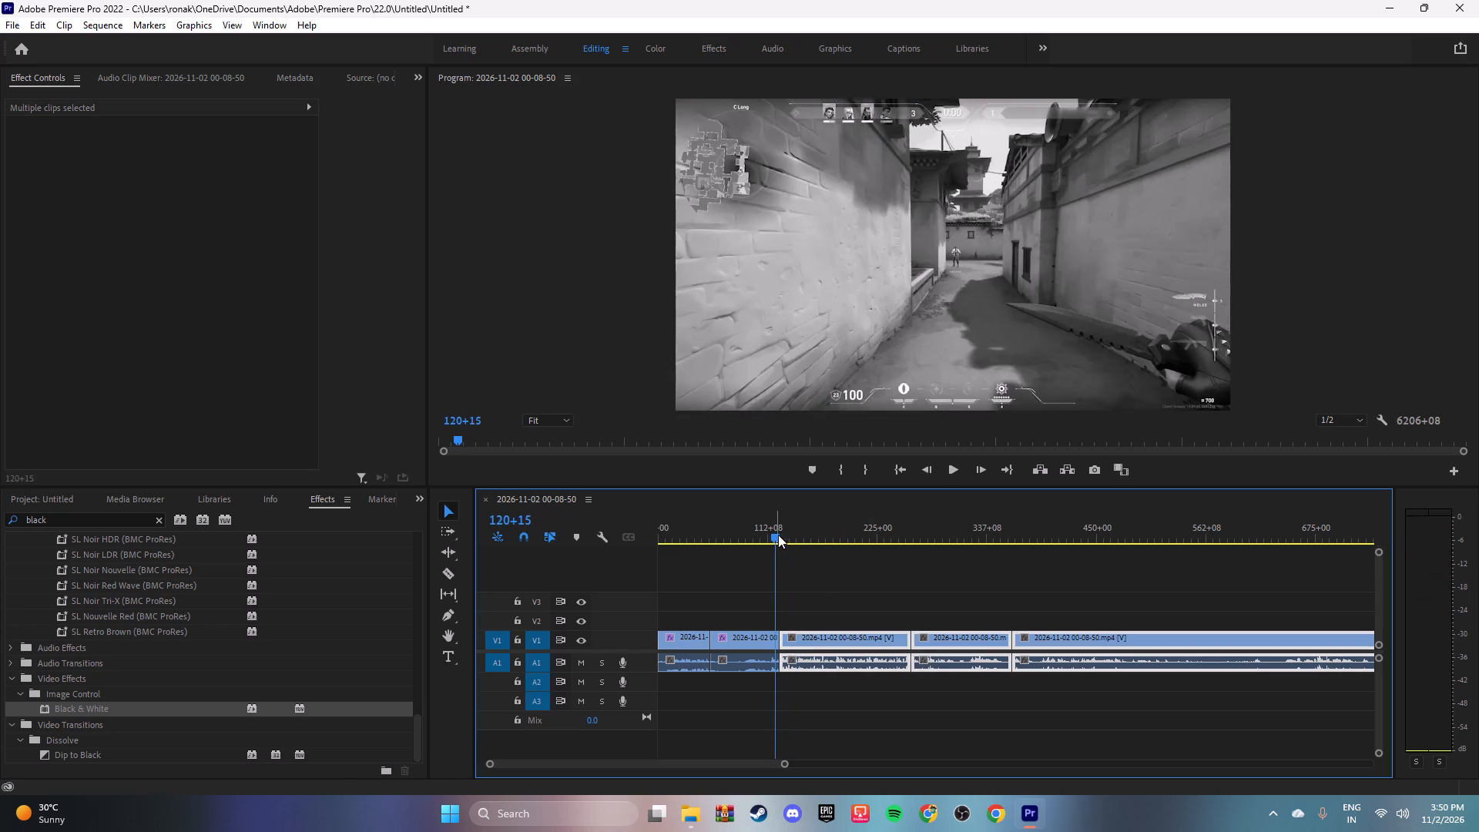
key("space")
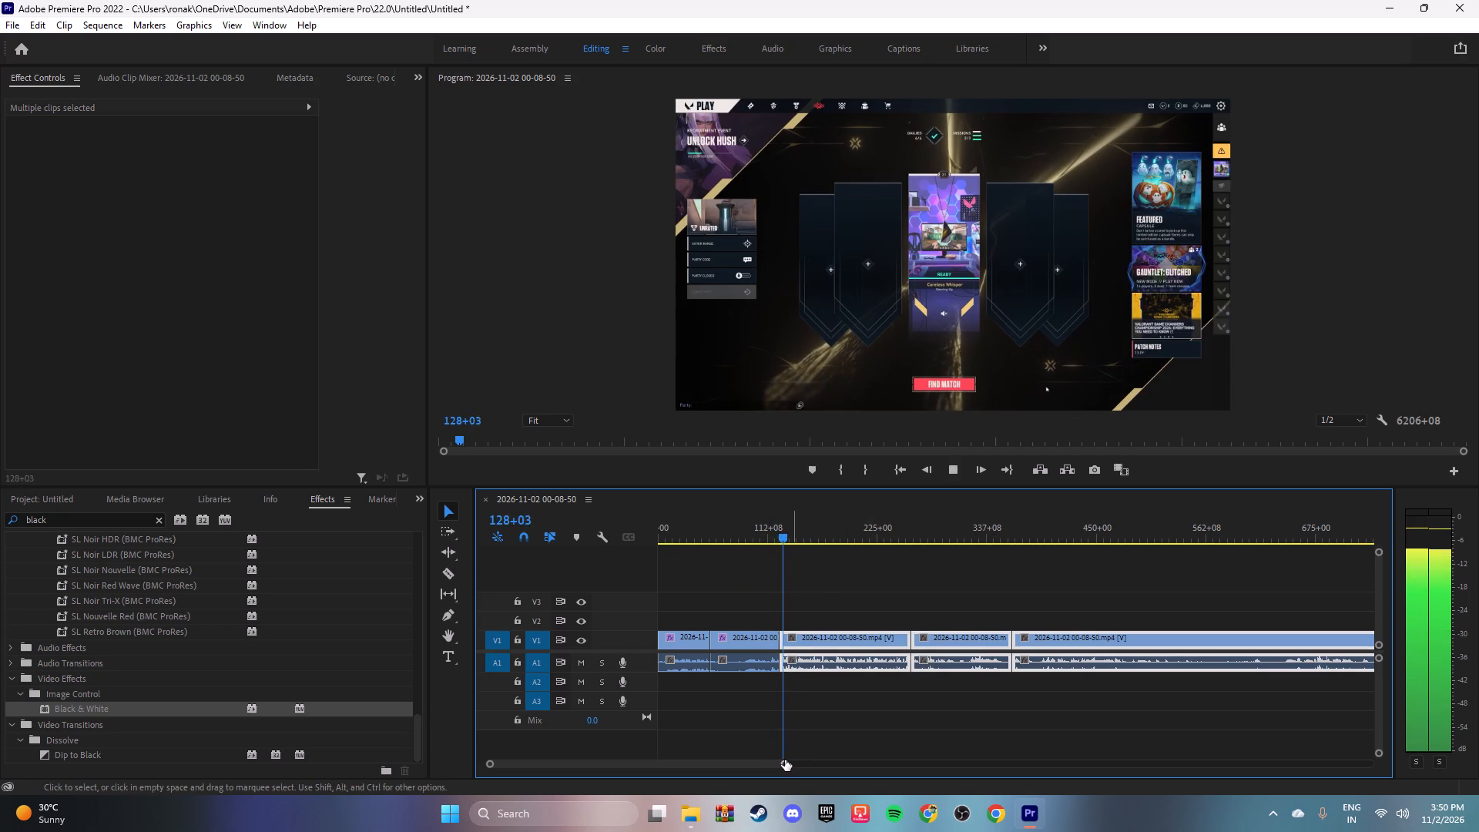
Move the Black White Modern thanks-for-watching clip flush against the end of the gameplay footage, and play back the transition.
left_click_drag(785, 762, 1286, 752)
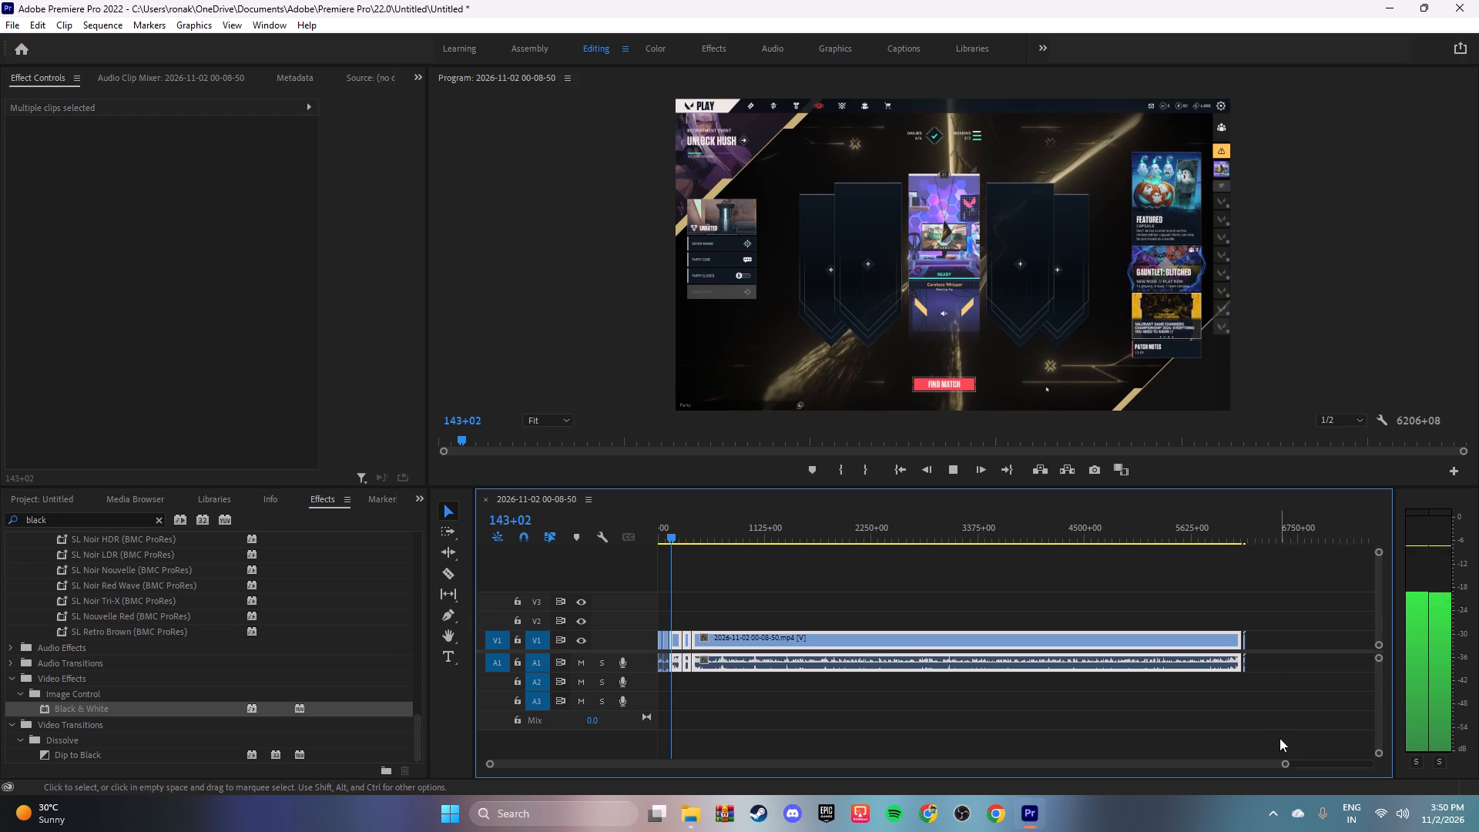
left_click_drag(672, 538, 783, 547)
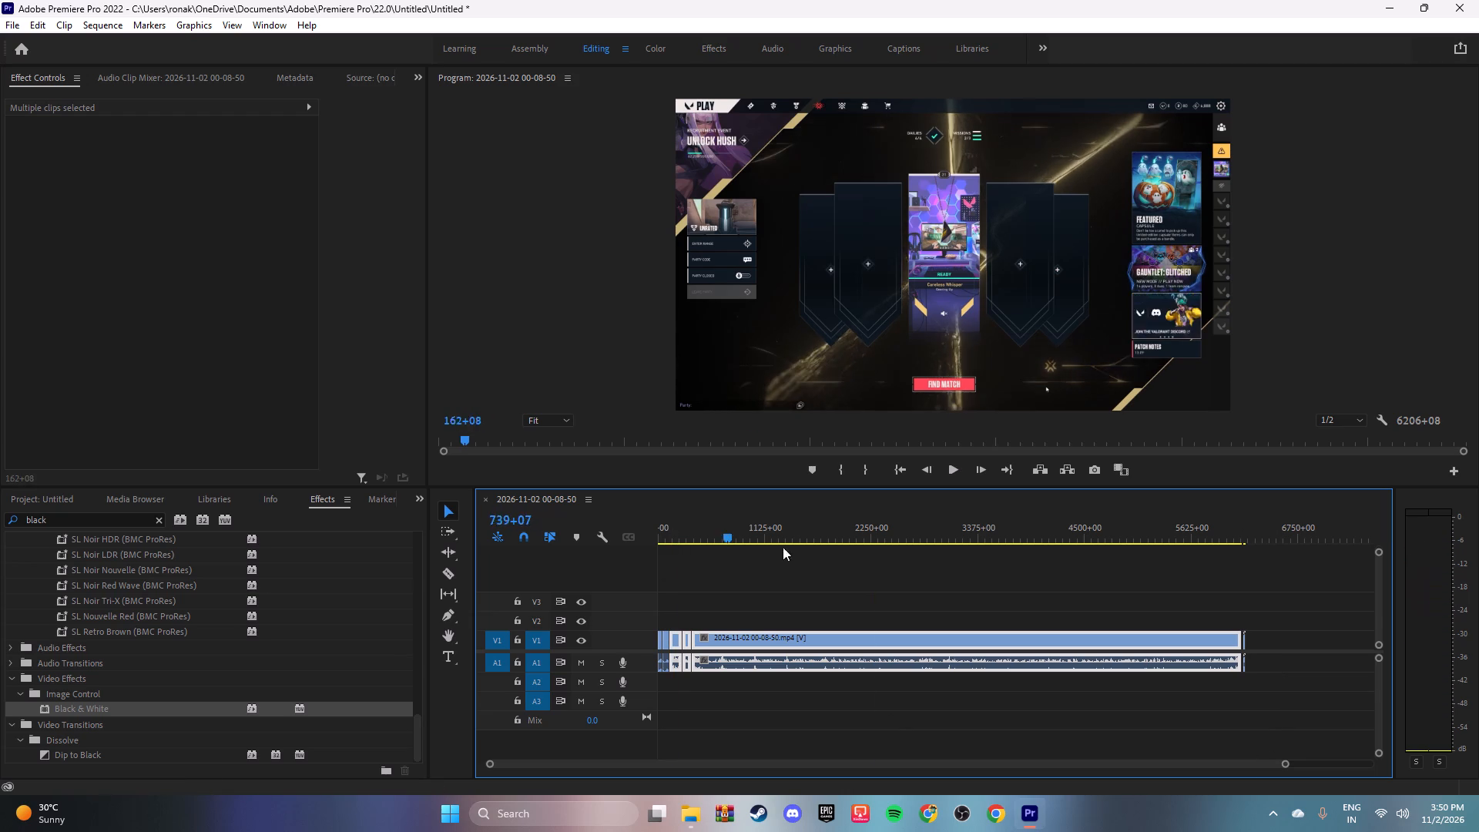
left_click_drag(783, 547, 1240, 574)
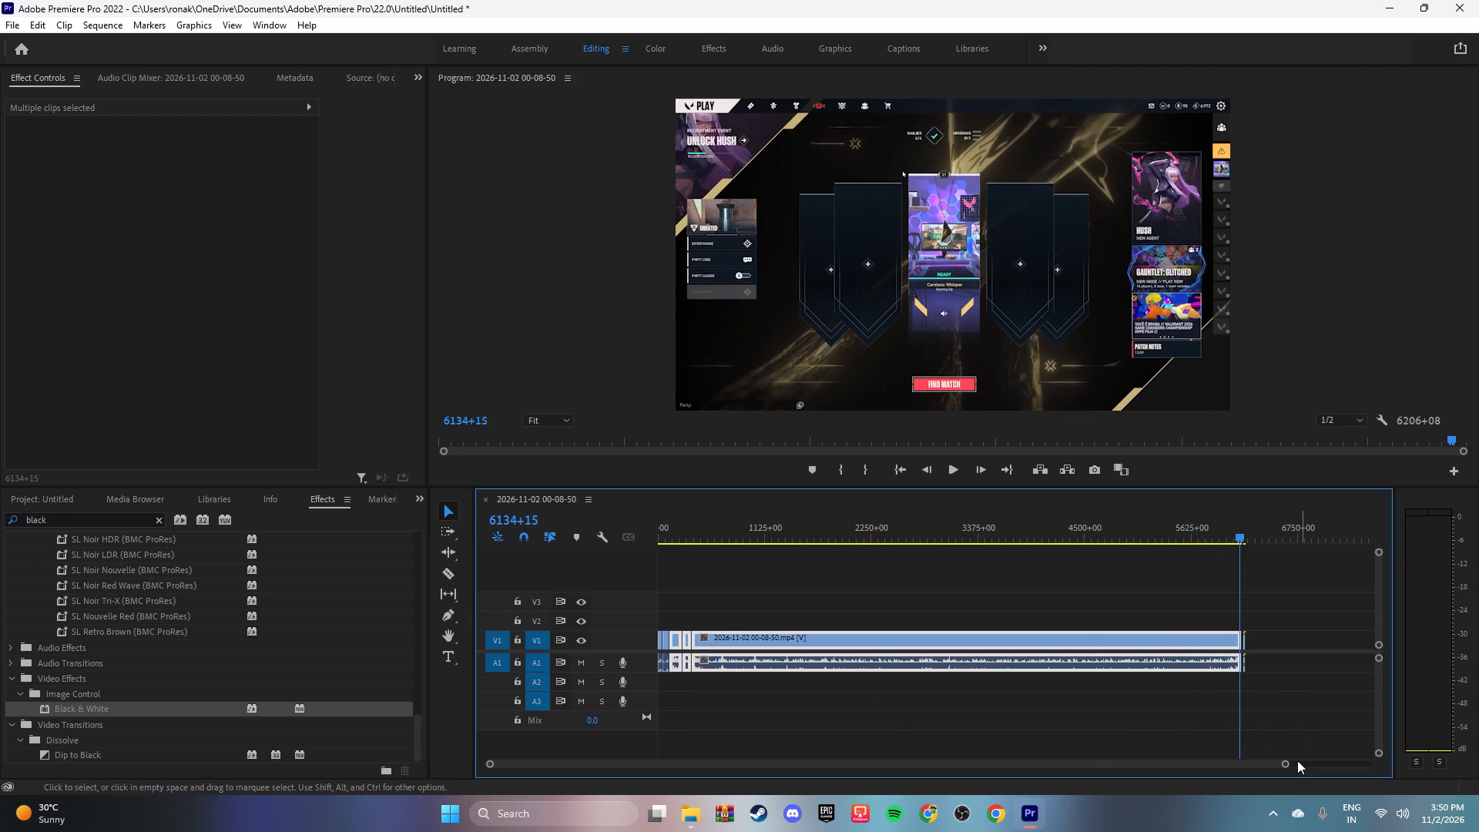
left_click_drag(1287, 764, 986, 755)
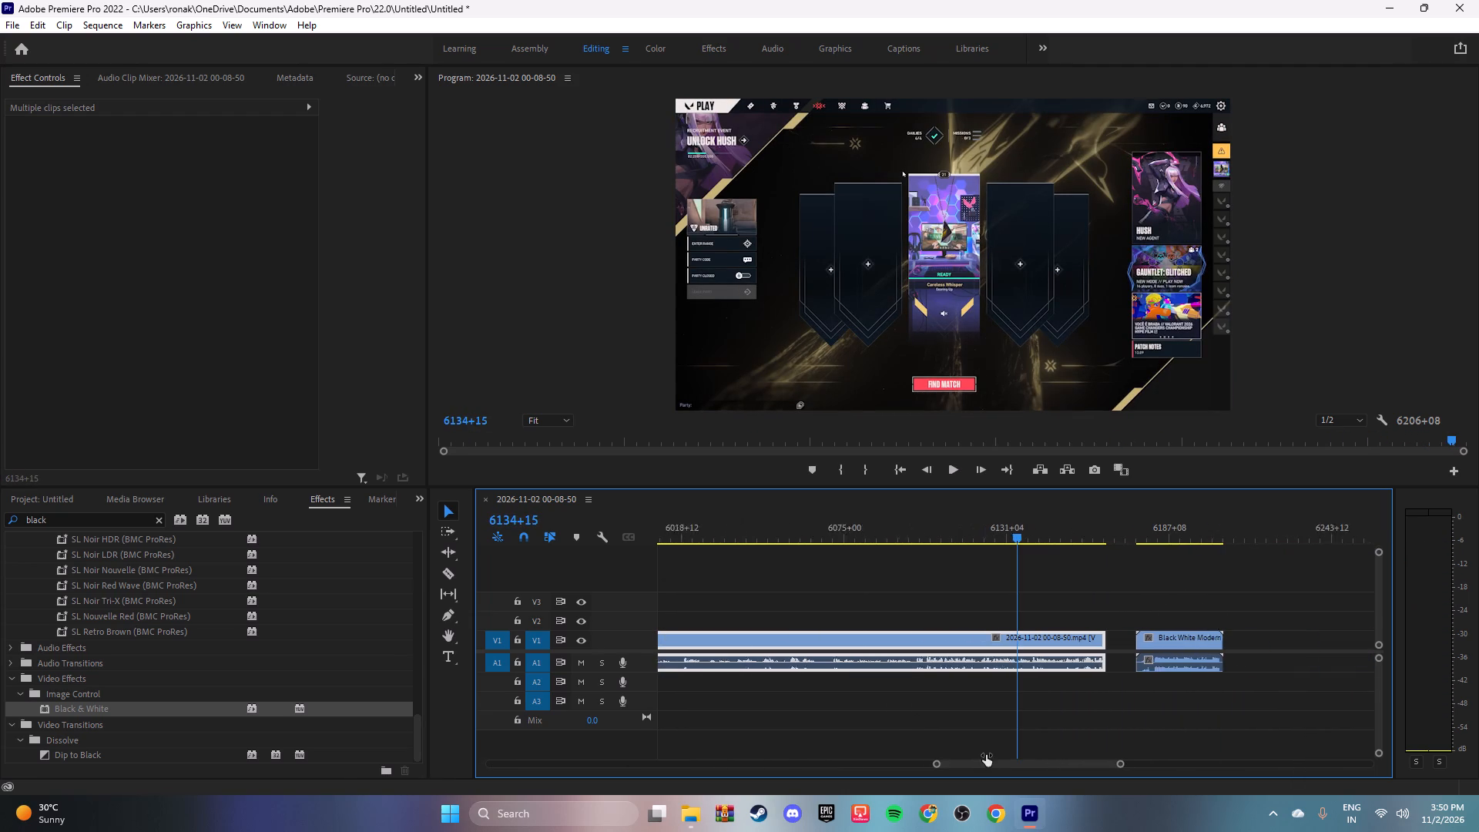
left_click_drag(986, 755, 987, 755)
left_click_drag(1166, 637, 1135, 637)
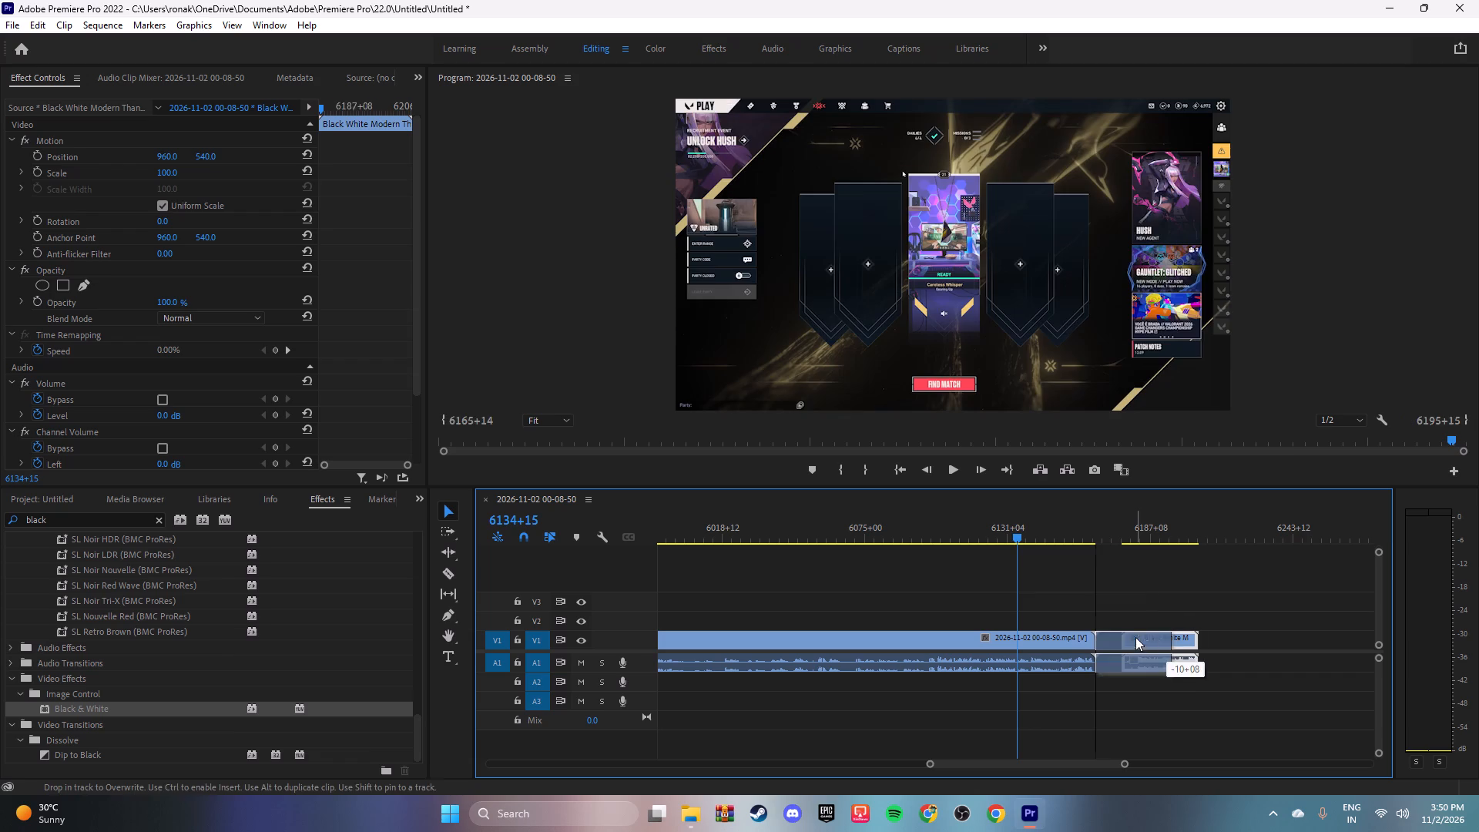
left_click_drag(1015, 535, 1085, 545)
key("space")
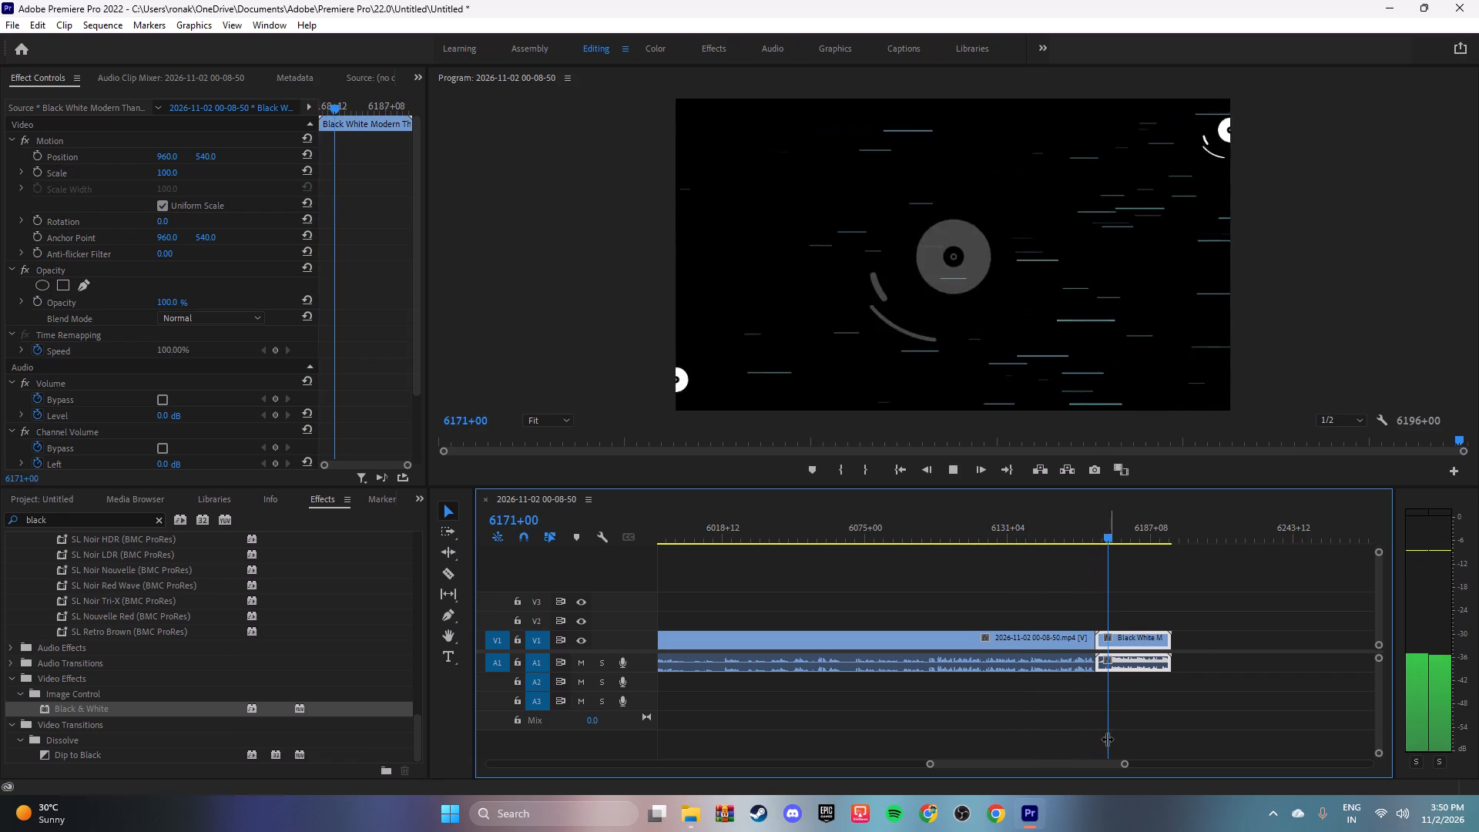
left_click_drag(926, 763, 400, 766)
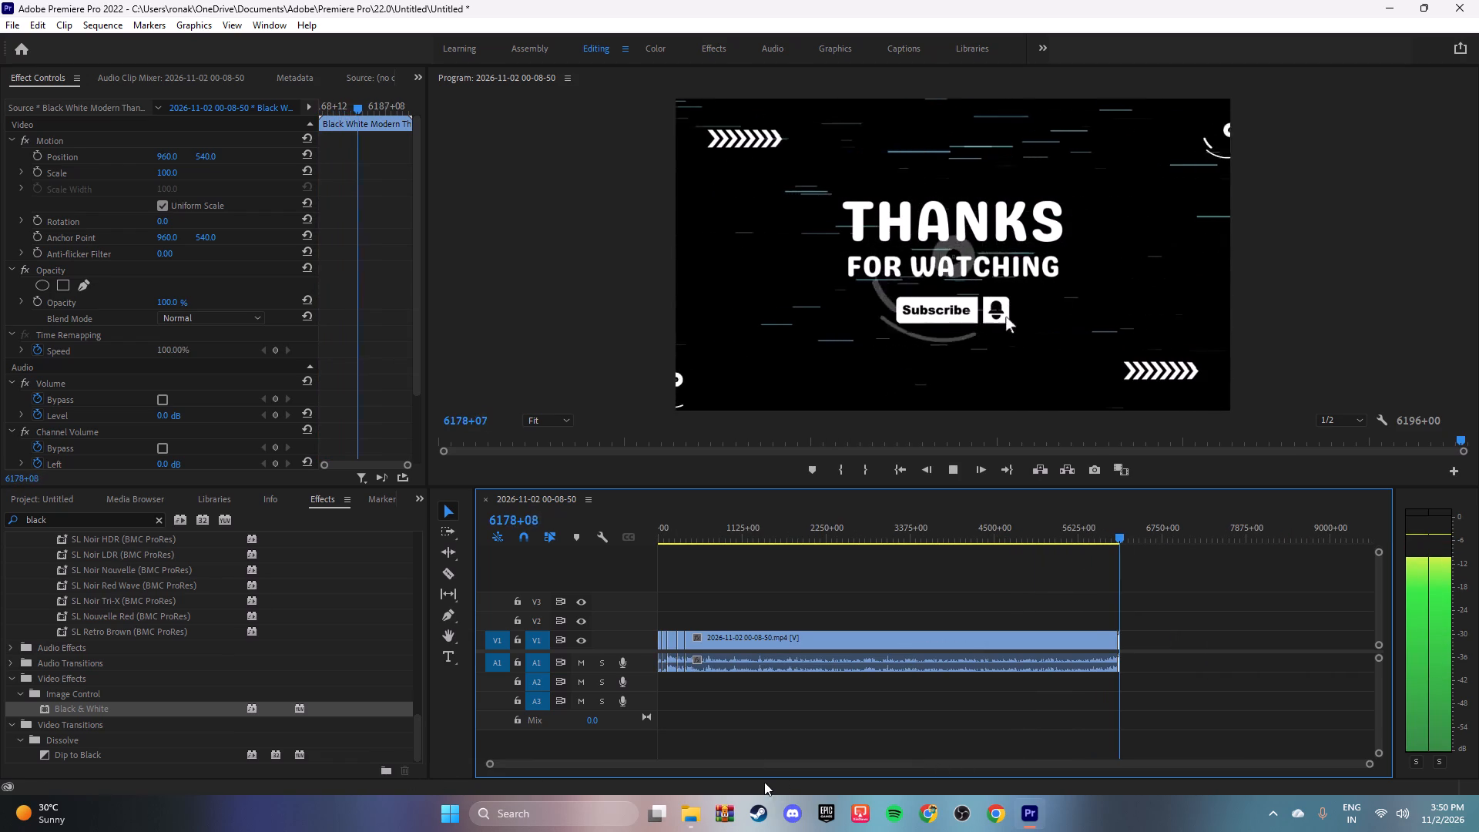
left_click_drag(1120, 535, 471, 552)
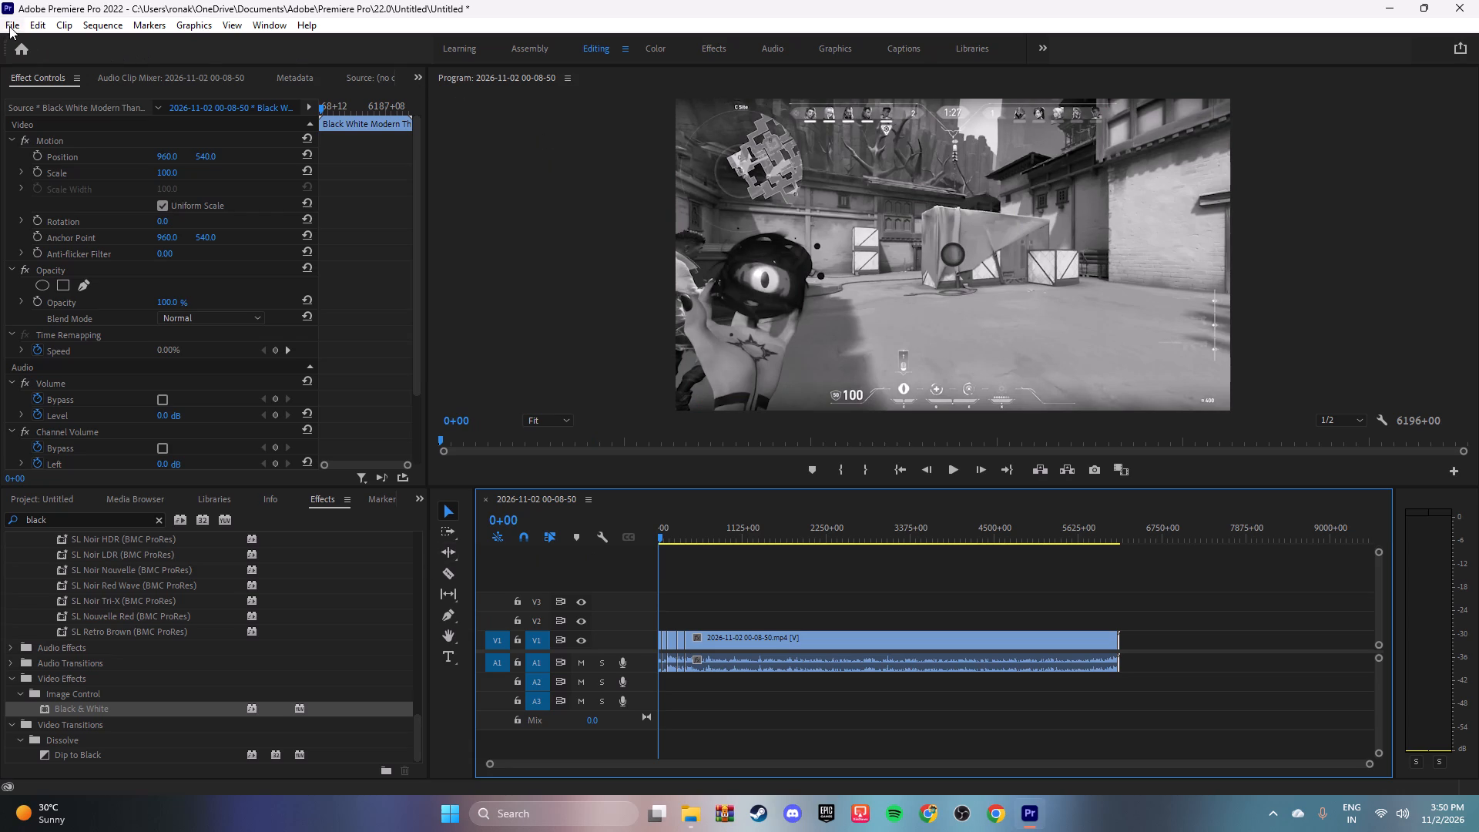
left_click(716, 559)
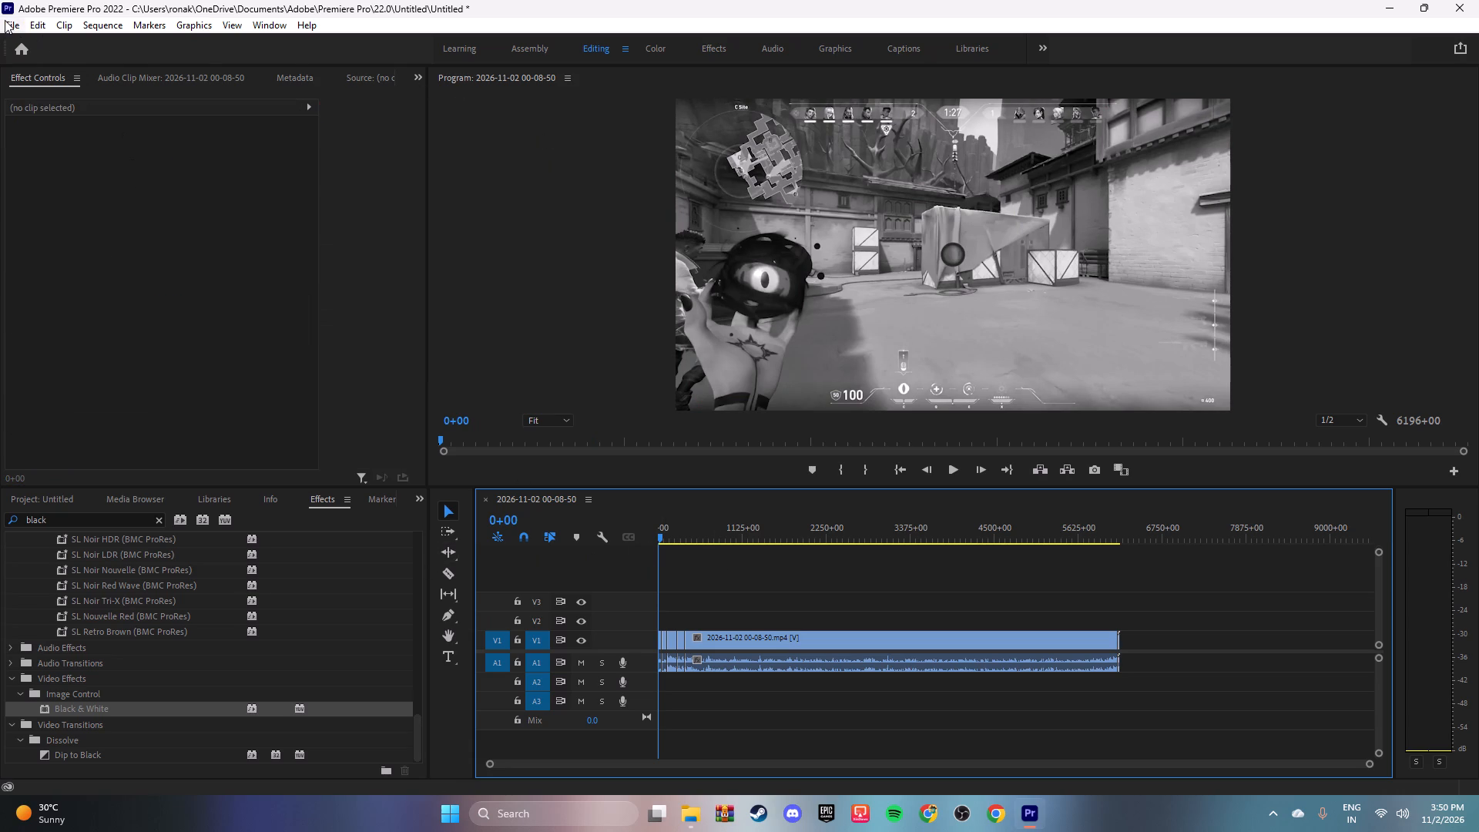
left_click(5, 20)
left_click(87, 519)
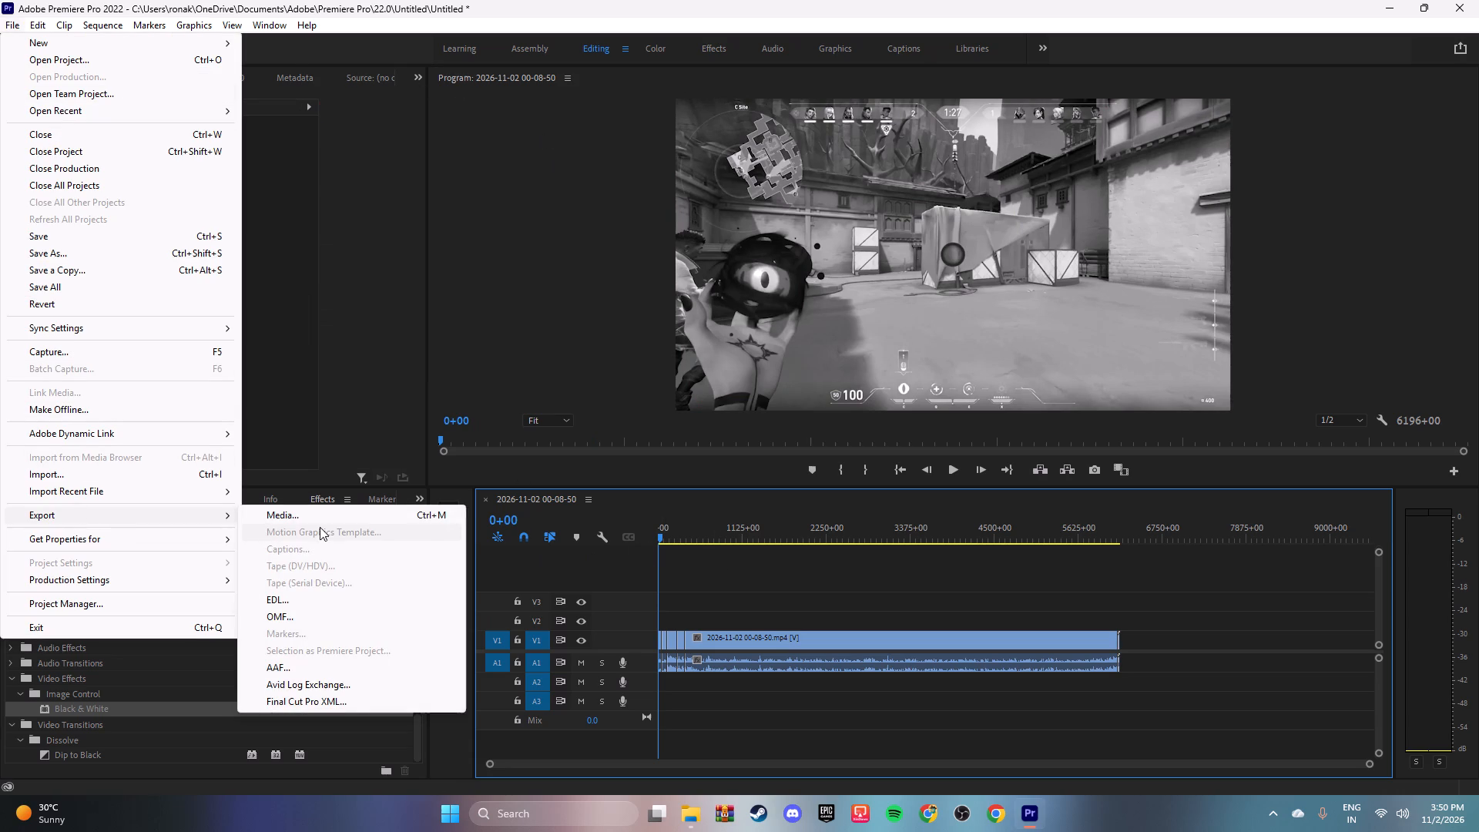
left_click(331, 512)
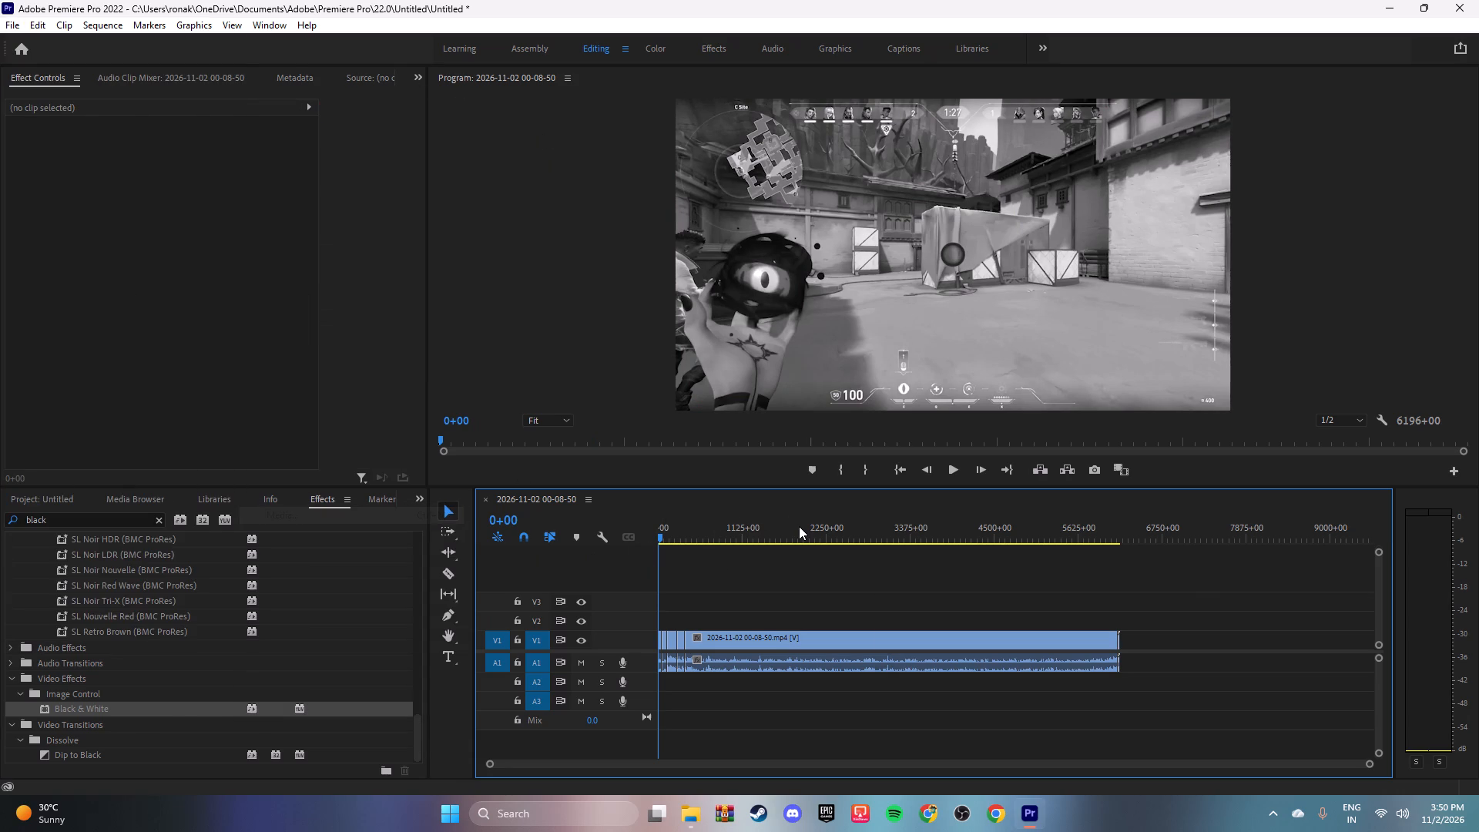
left_click(1059, 701)
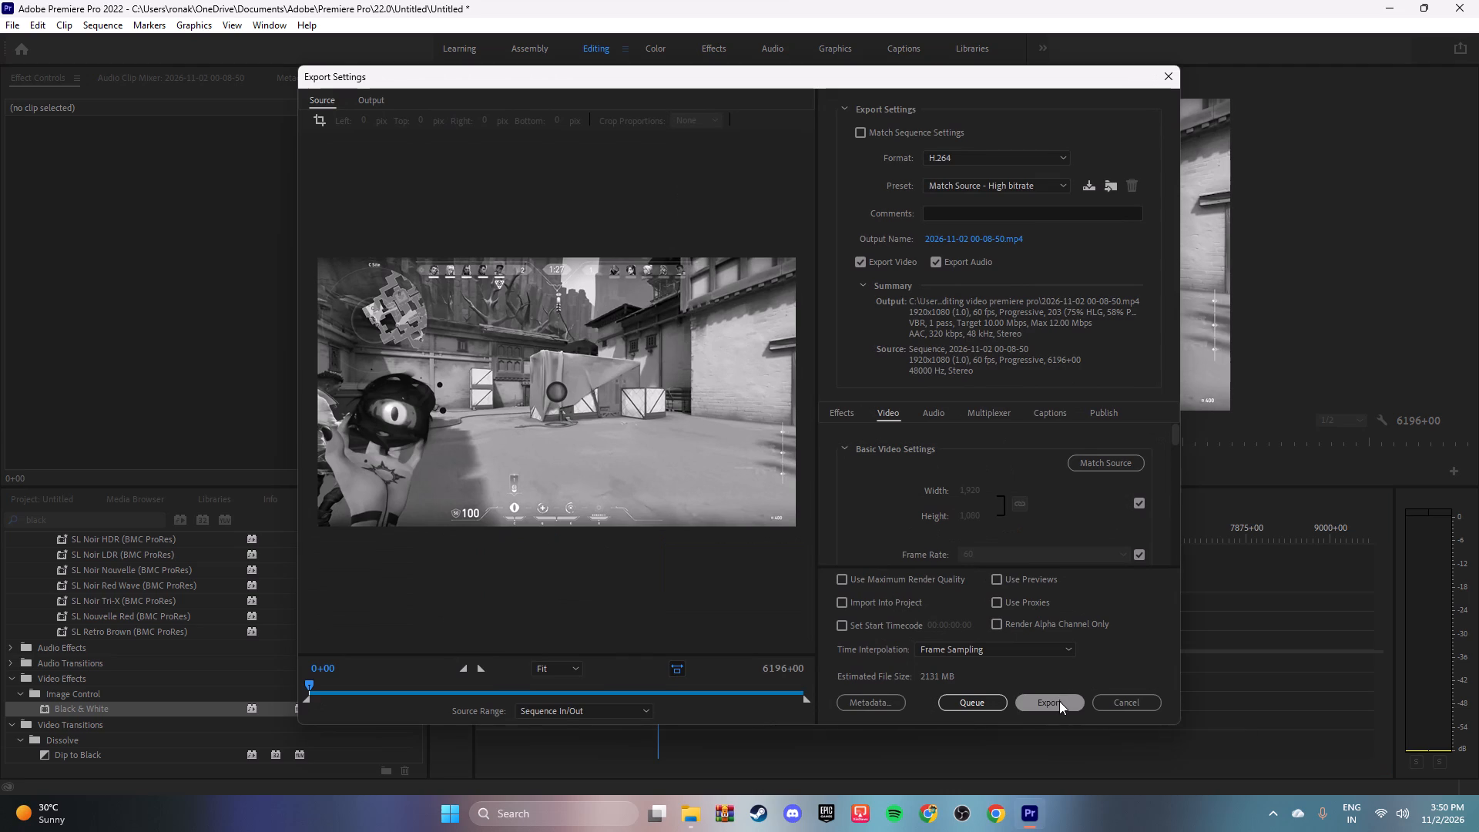
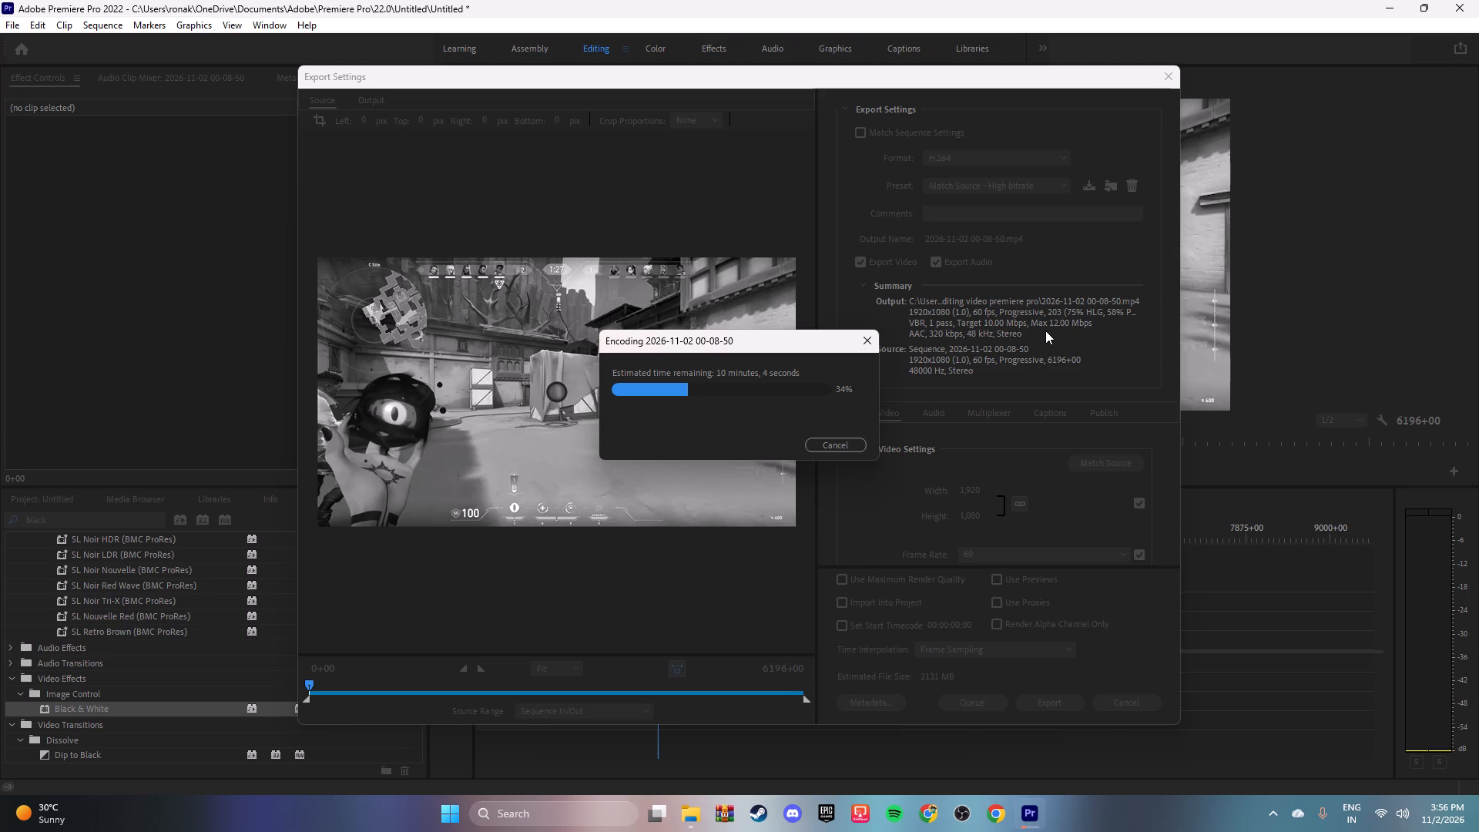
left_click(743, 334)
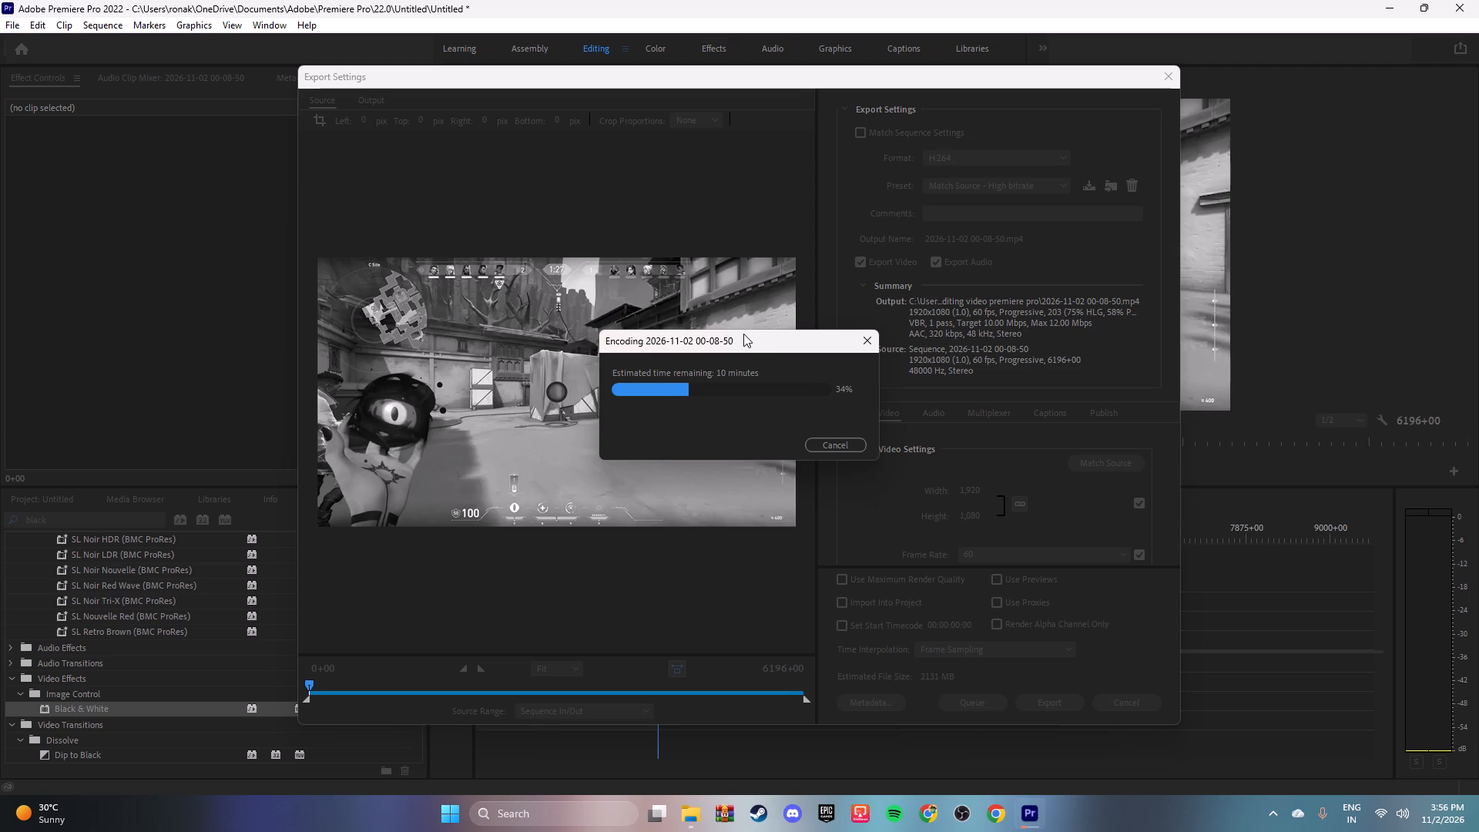
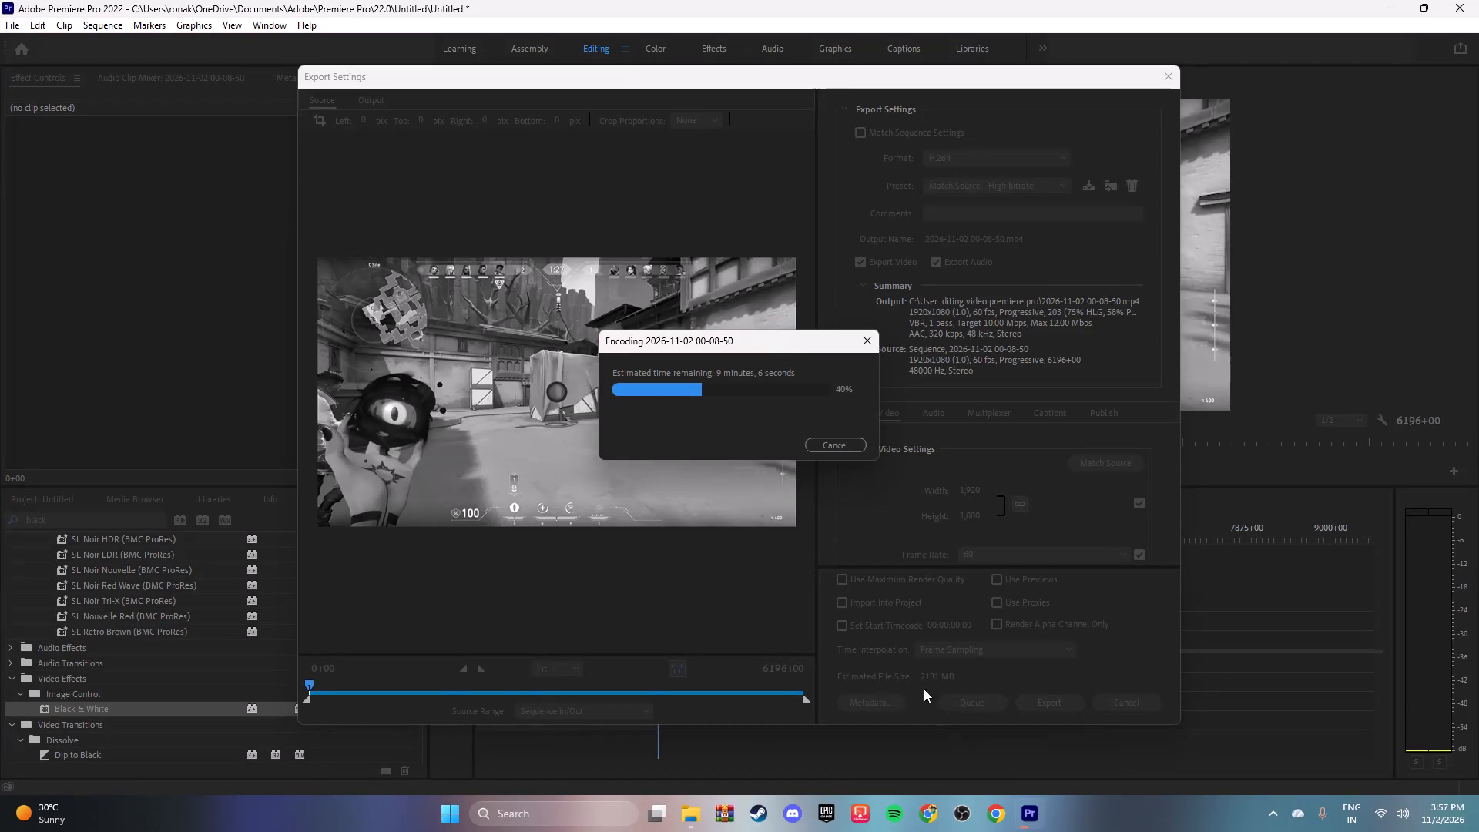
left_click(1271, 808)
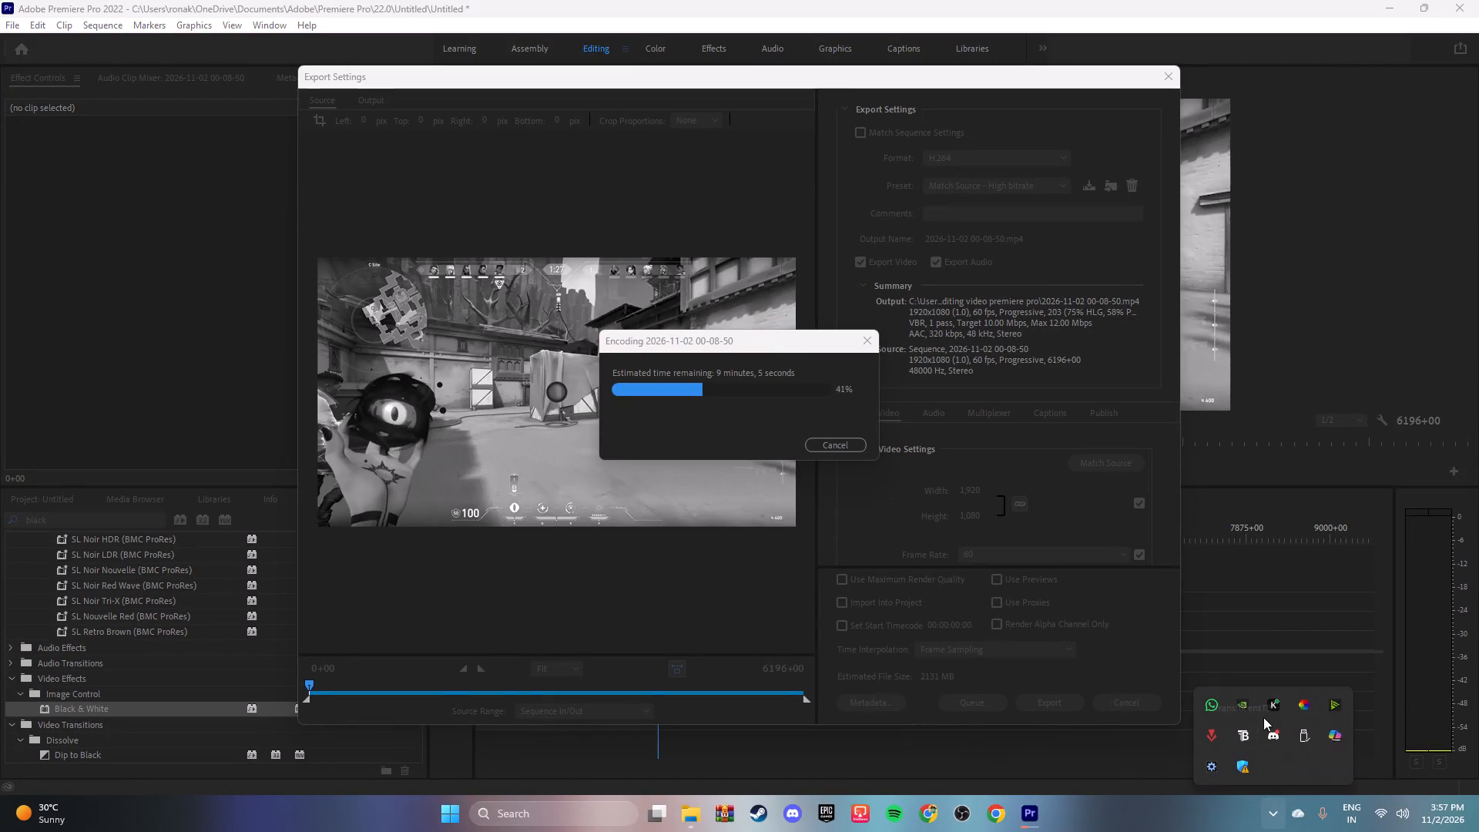
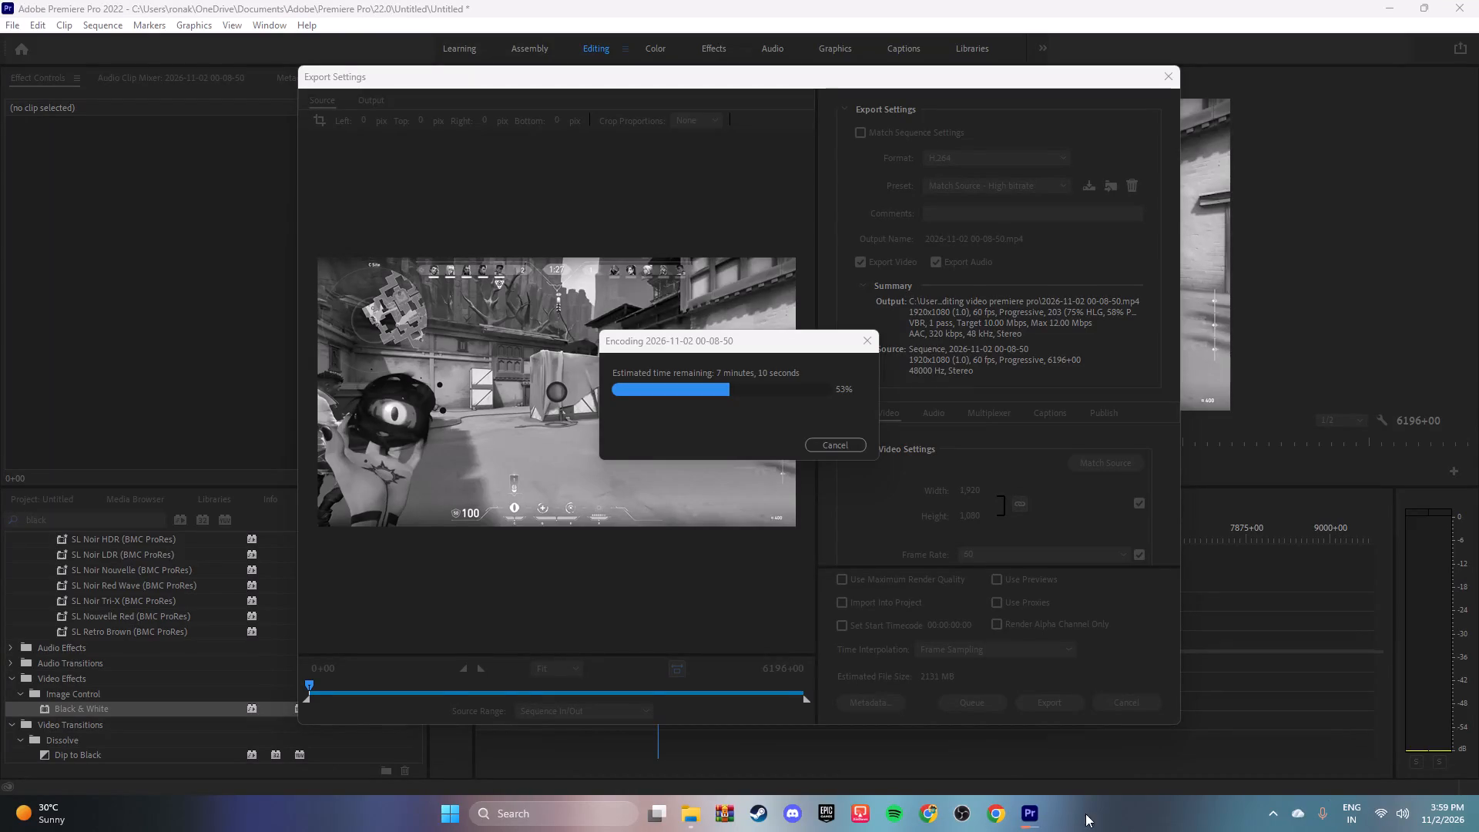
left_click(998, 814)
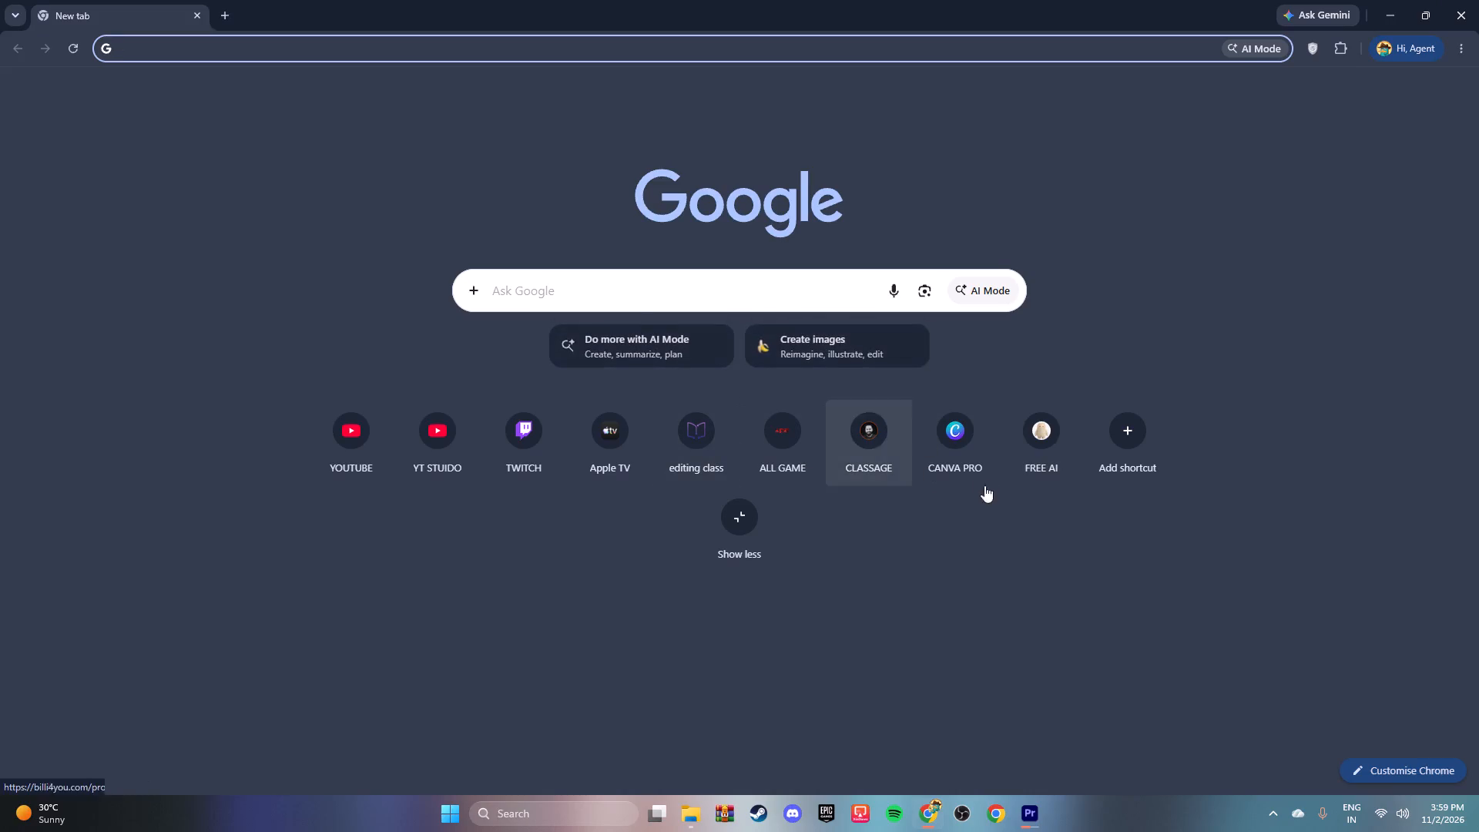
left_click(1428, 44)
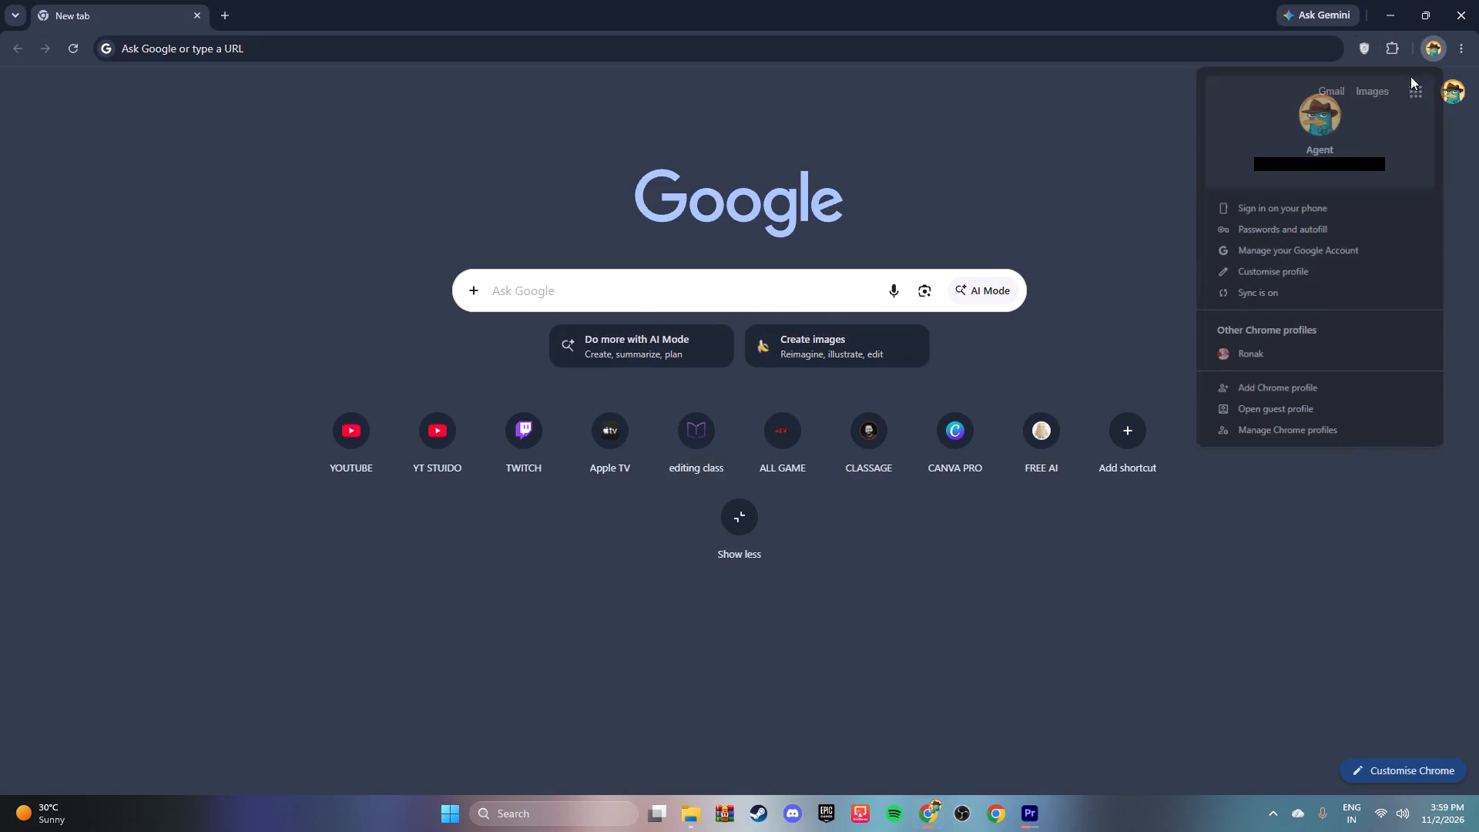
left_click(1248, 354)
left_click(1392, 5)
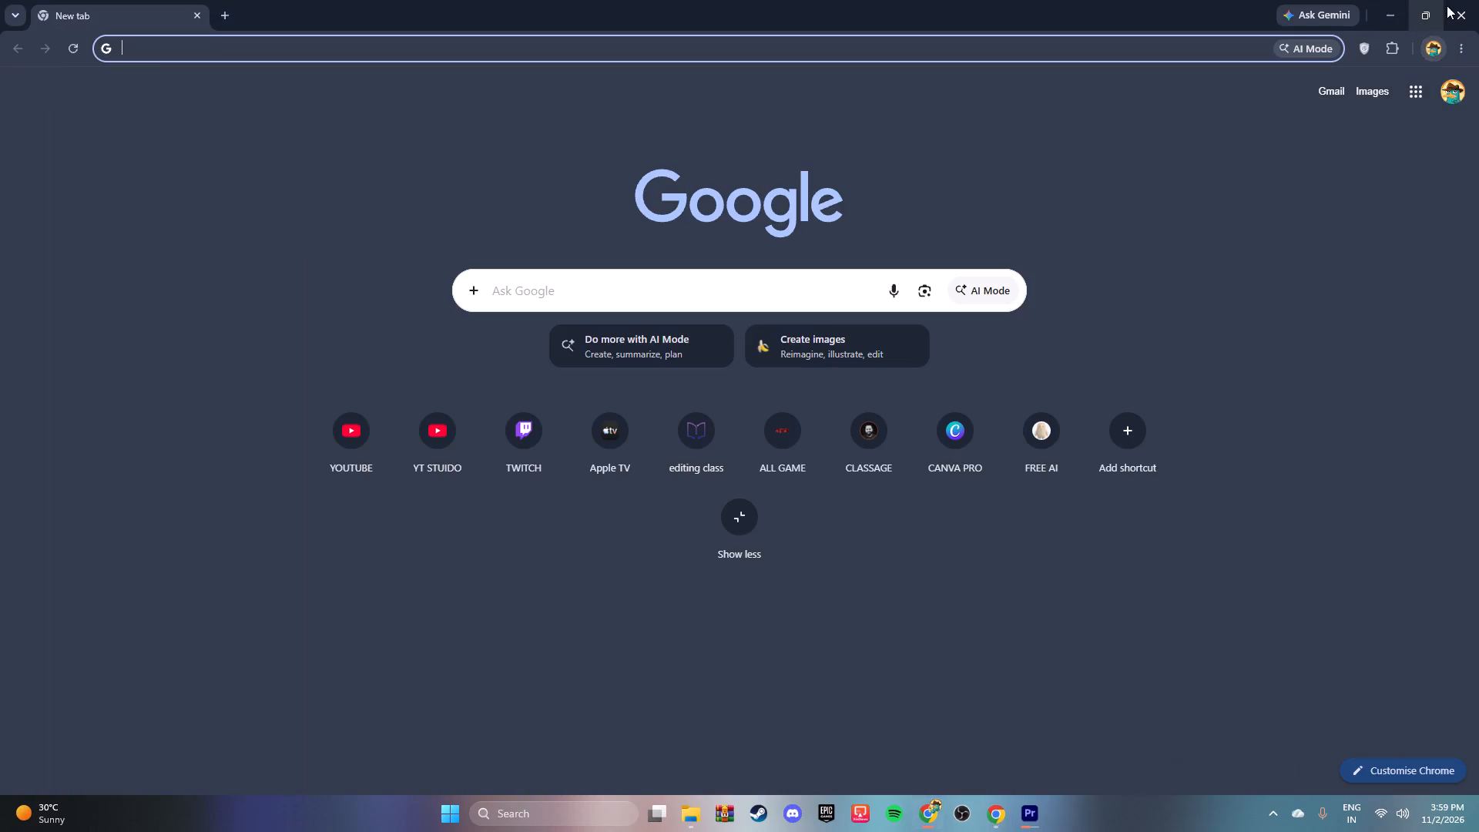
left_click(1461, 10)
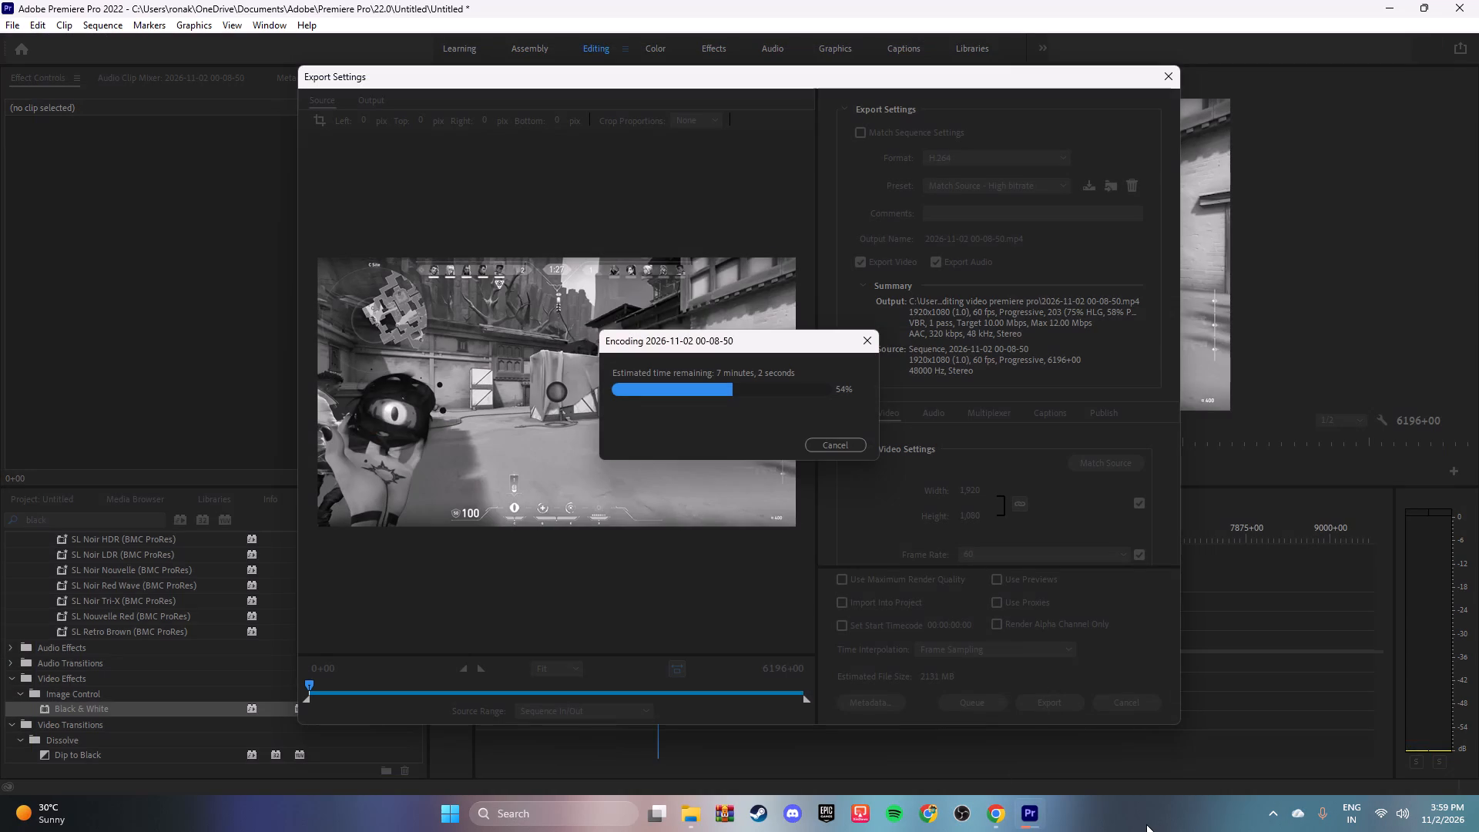
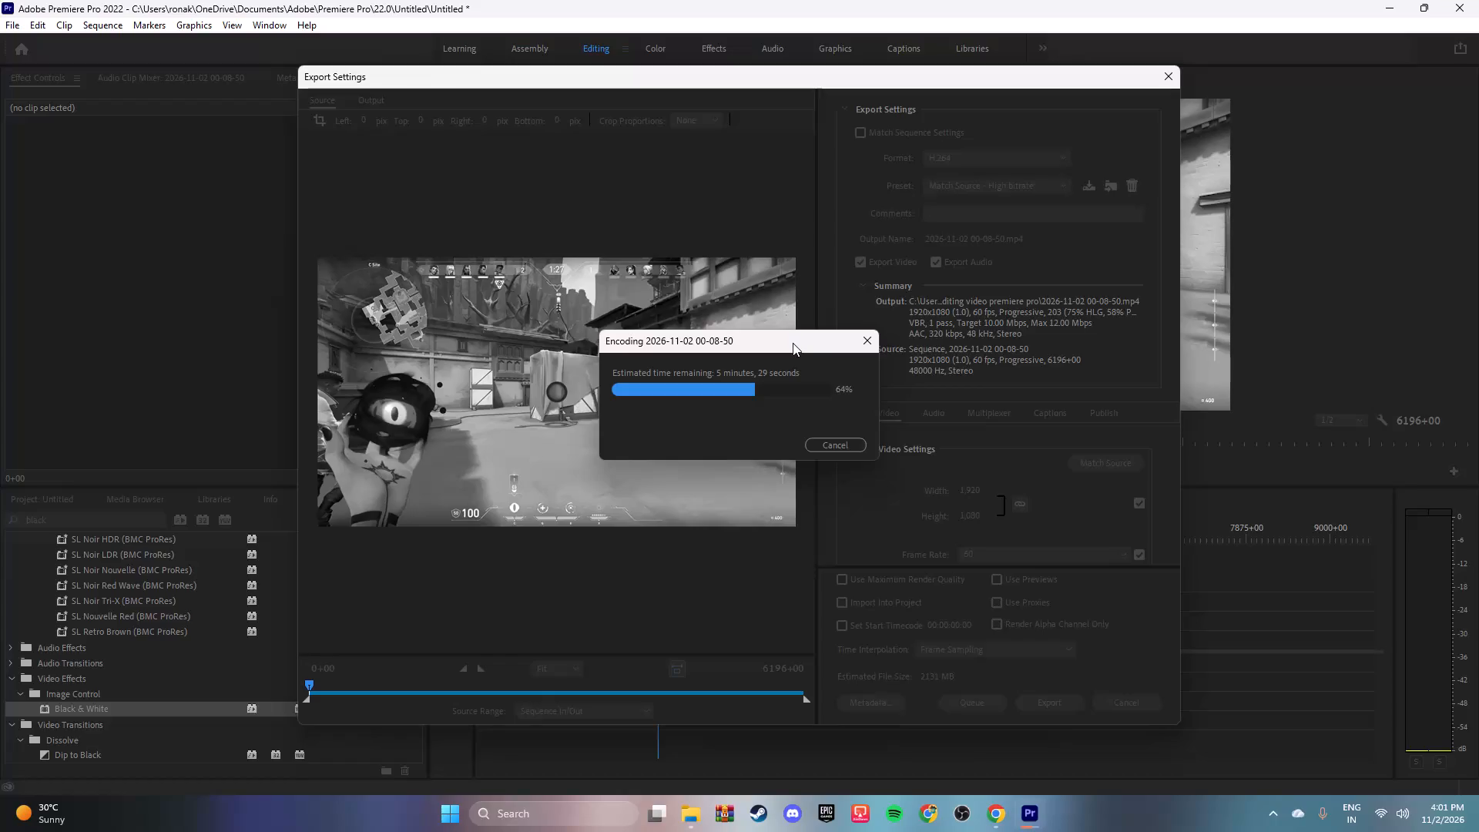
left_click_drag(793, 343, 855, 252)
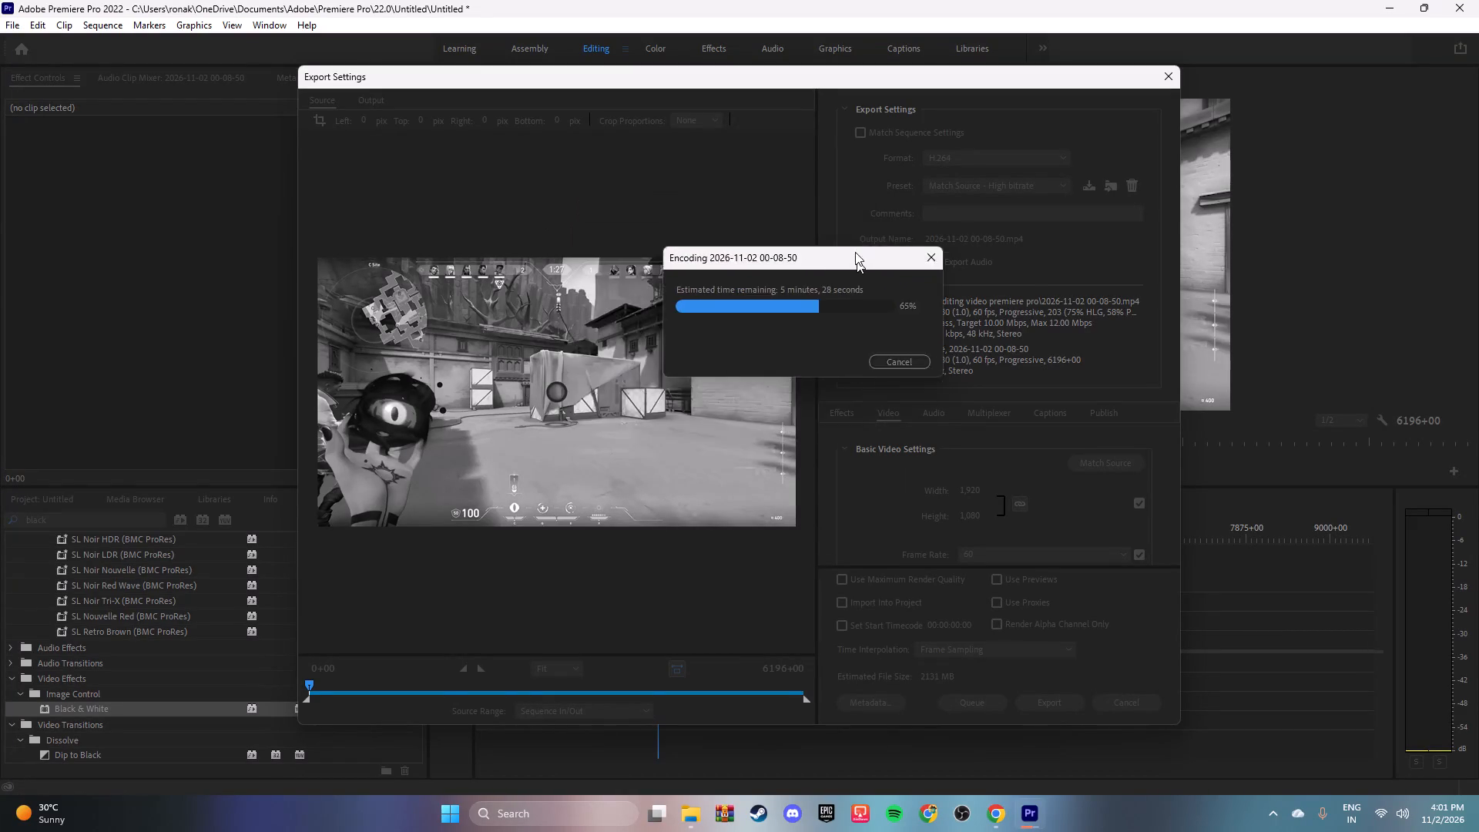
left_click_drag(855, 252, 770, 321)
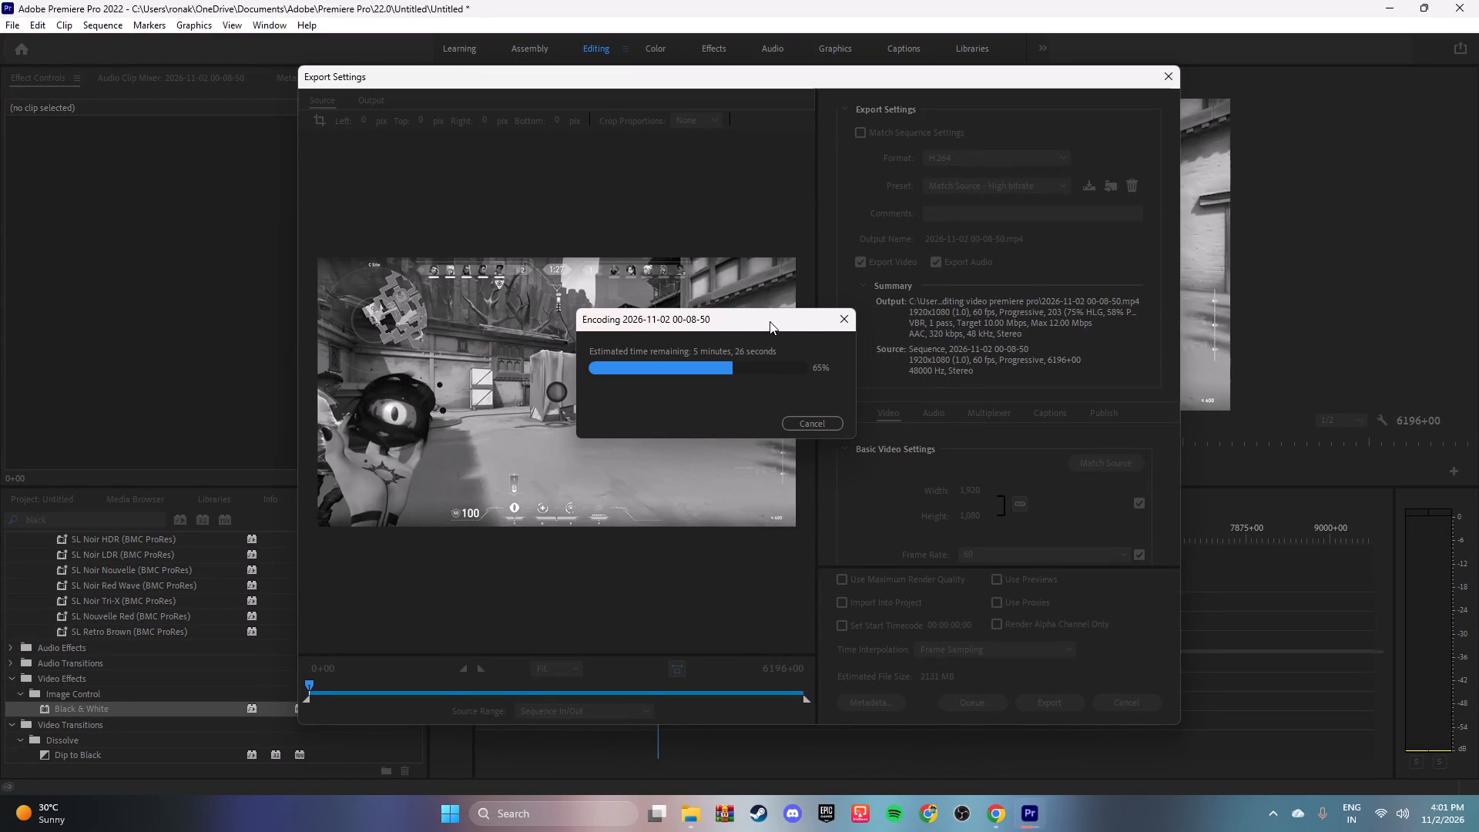
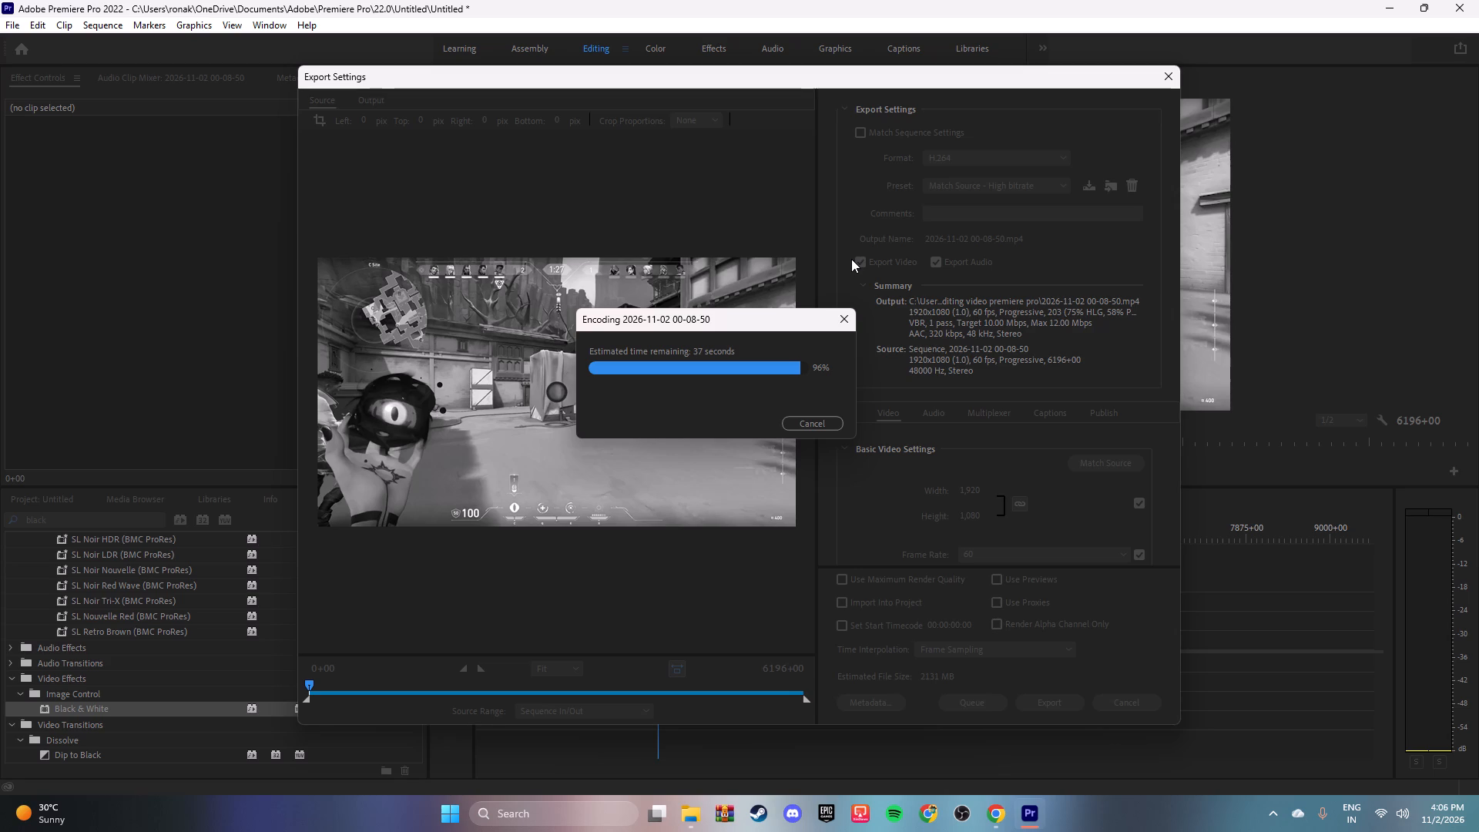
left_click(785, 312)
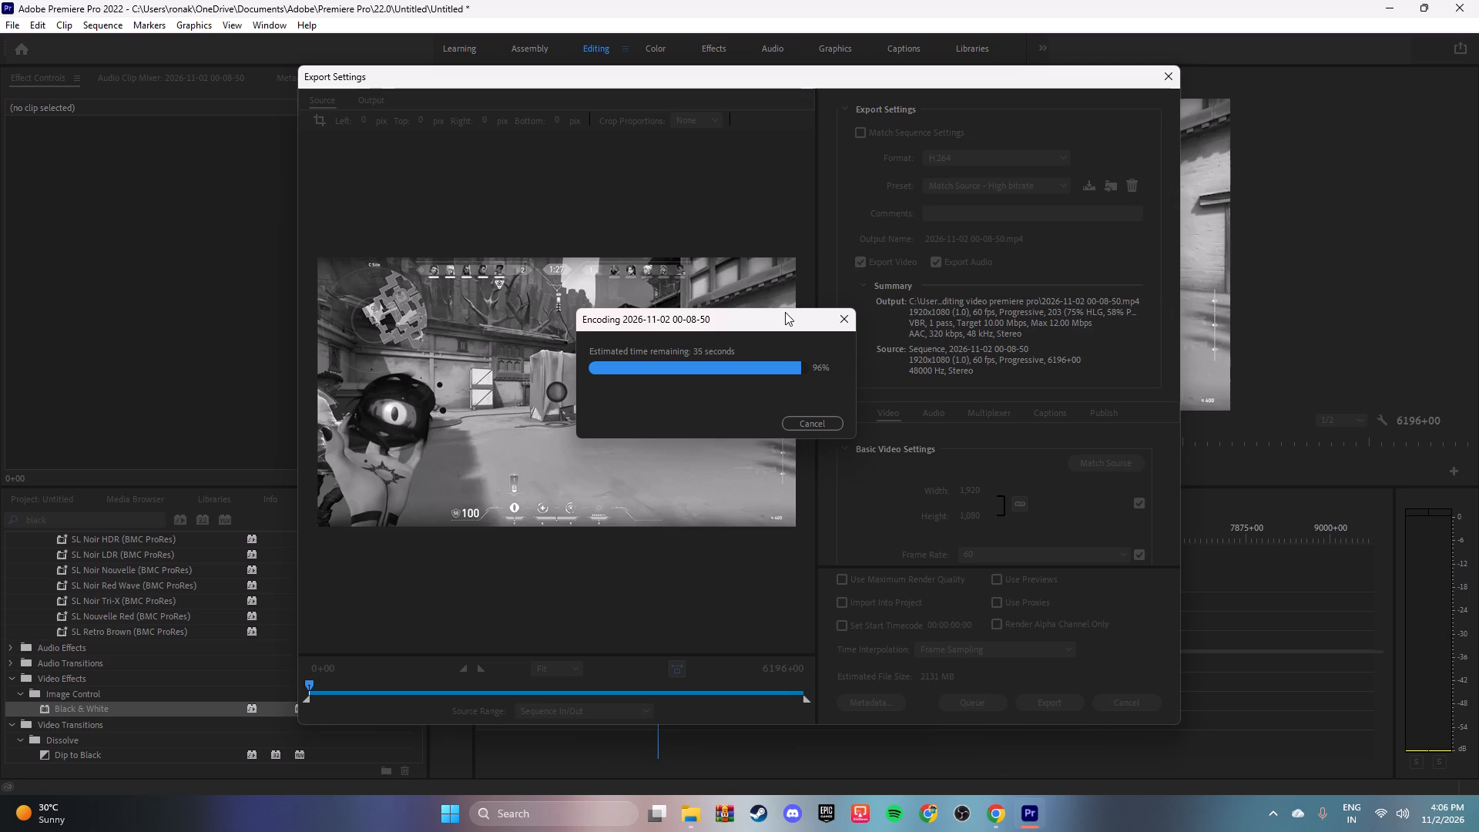